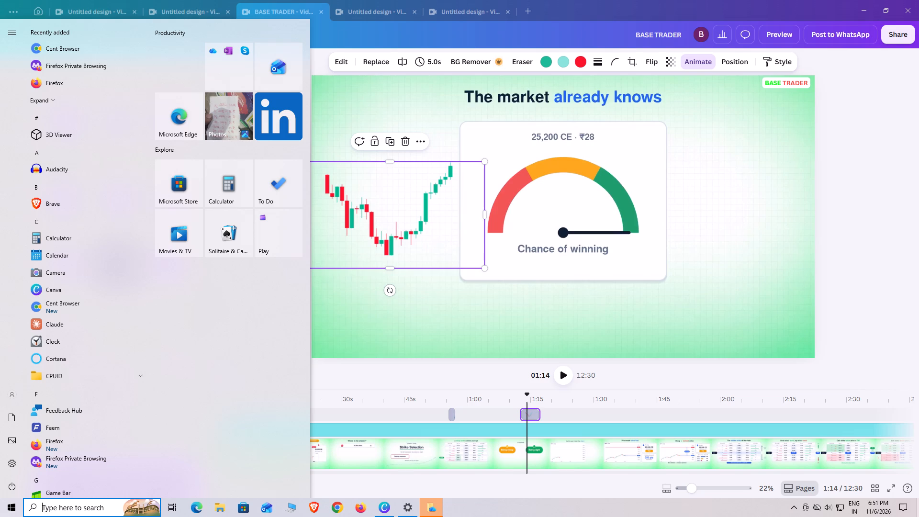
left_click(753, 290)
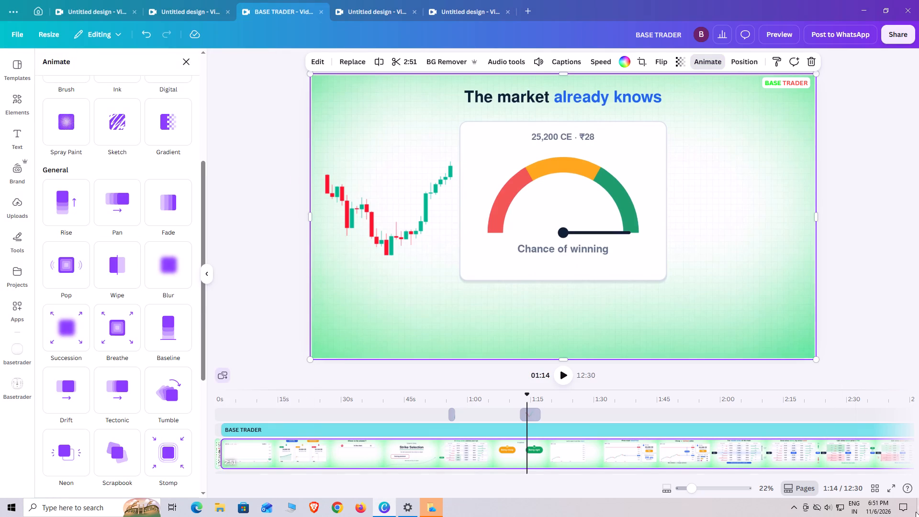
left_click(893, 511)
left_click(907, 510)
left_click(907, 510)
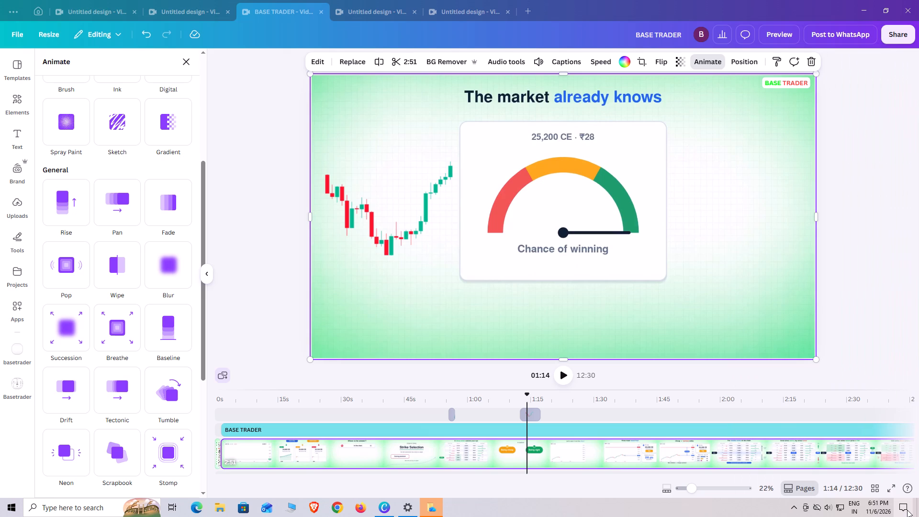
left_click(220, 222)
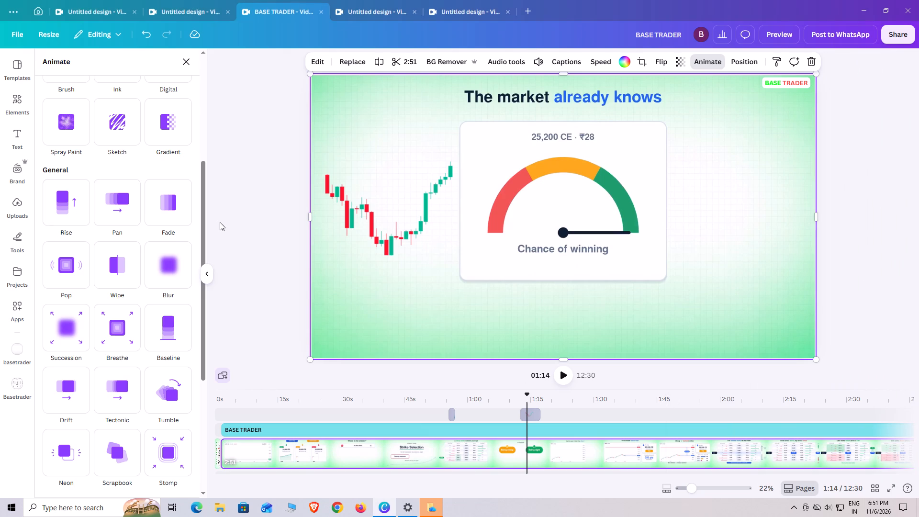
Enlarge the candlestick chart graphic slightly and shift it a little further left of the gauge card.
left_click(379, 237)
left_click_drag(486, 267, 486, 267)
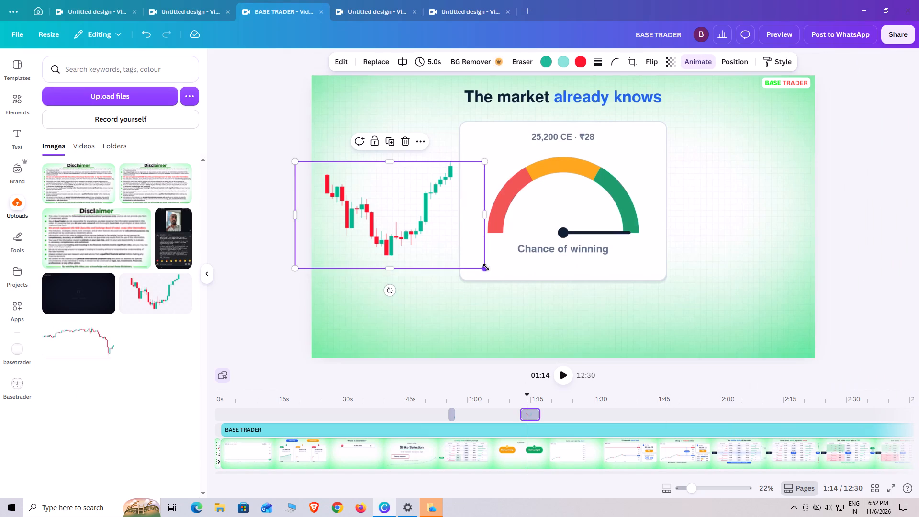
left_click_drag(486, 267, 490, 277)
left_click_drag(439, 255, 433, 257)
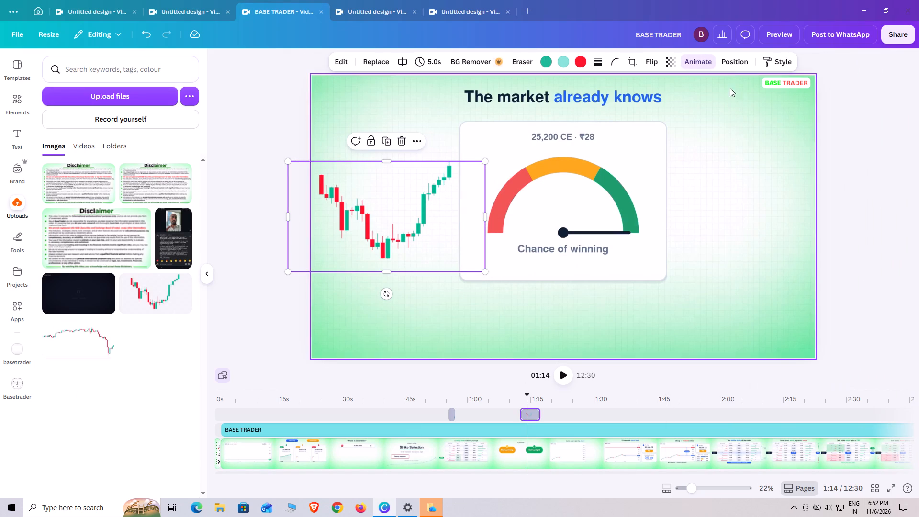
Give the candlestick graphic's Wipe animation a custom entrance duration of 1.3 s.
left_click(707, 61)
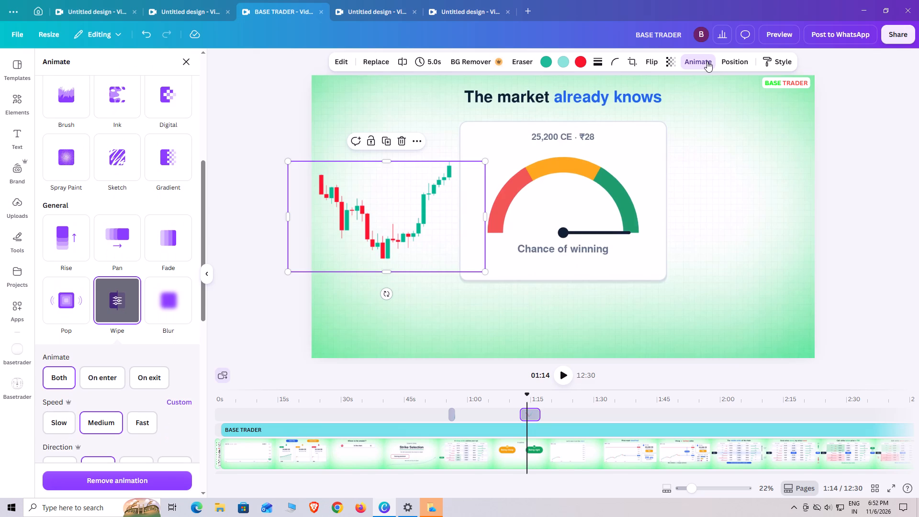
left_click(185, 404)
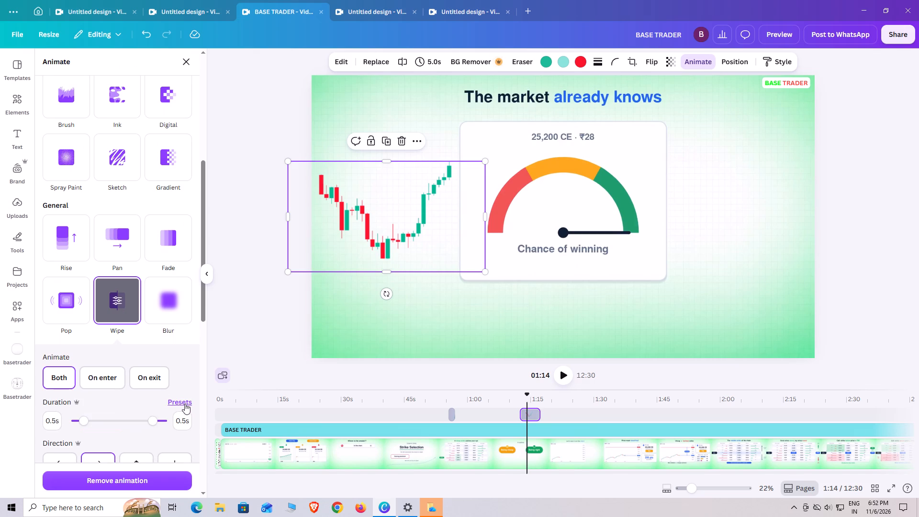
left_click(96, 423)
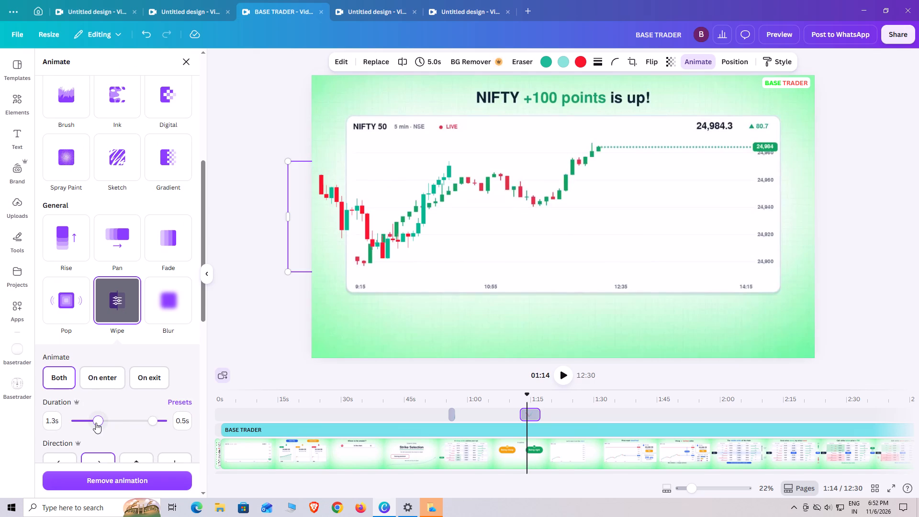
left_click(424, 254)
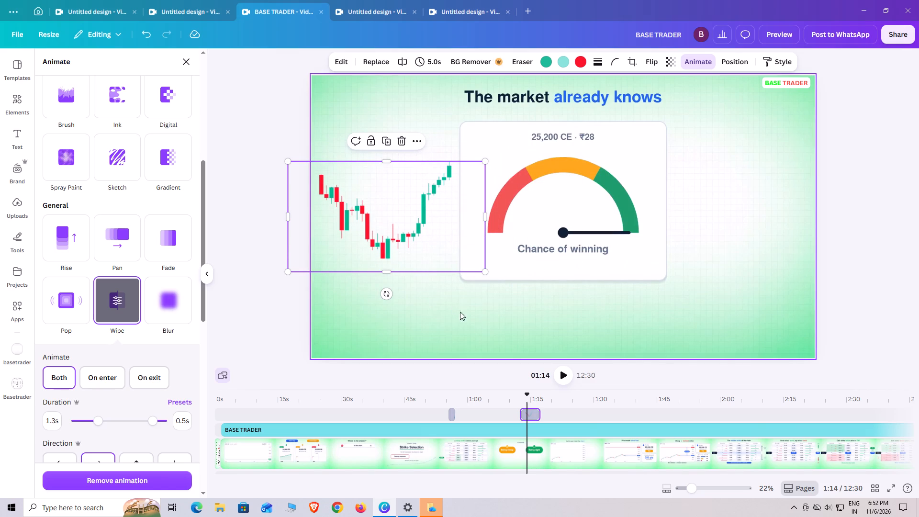
Magnify the timeline to 391% and locate the candlestick graphic's clip on it.
left_click(734, 491)
scroll(437, 405, "up", 10)
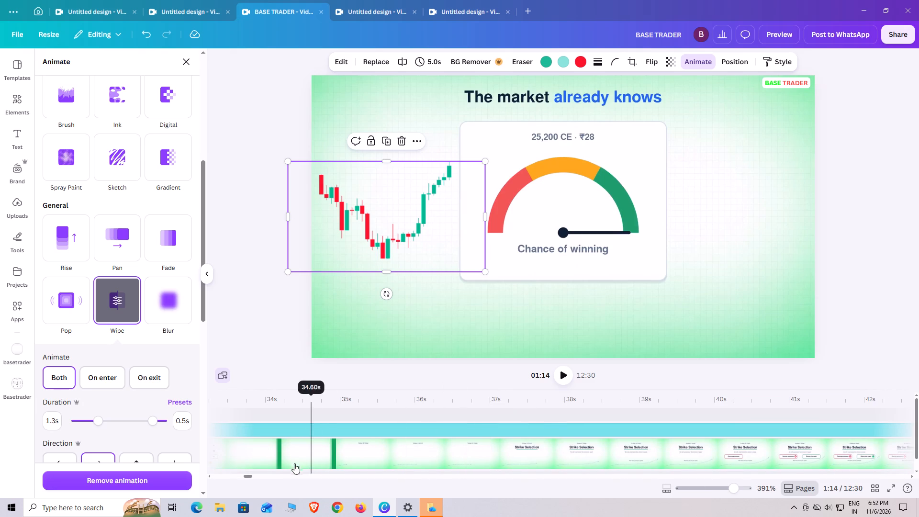
left_click_drag(252, 478, 279, 480)
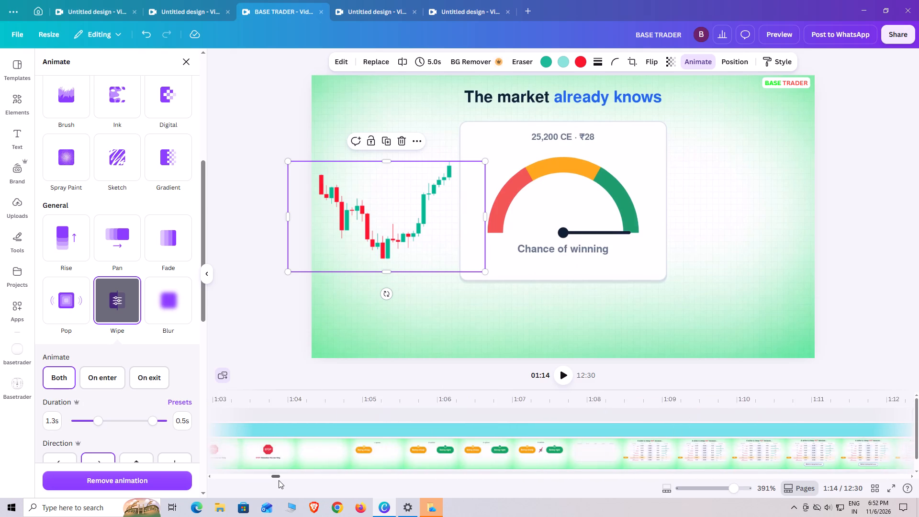
left_click_drag(279, 480, 282, 480)
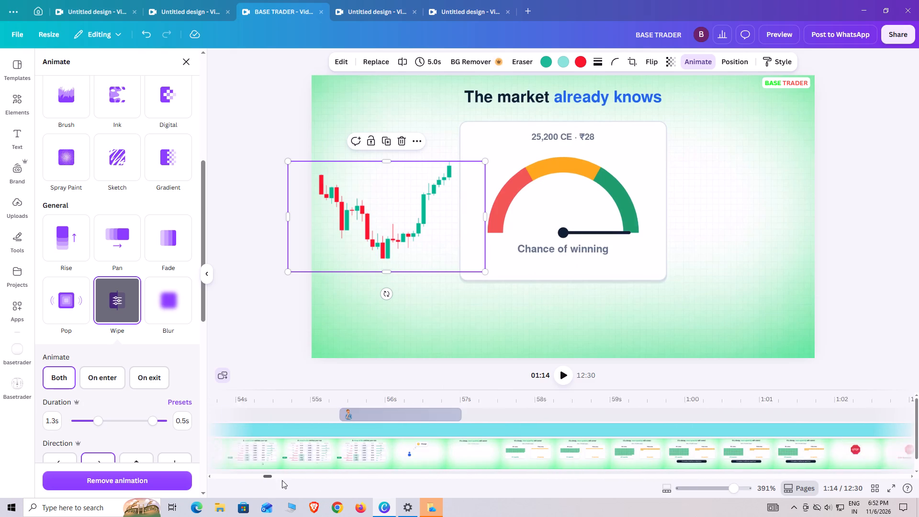
left_click_drag(282, 480, 373, 483)
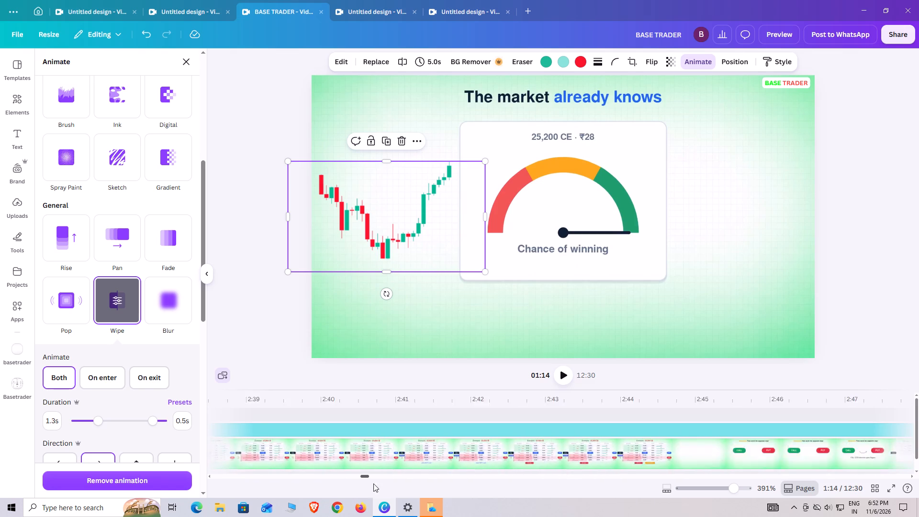
left_click_drag(373, 483, 481, 493)
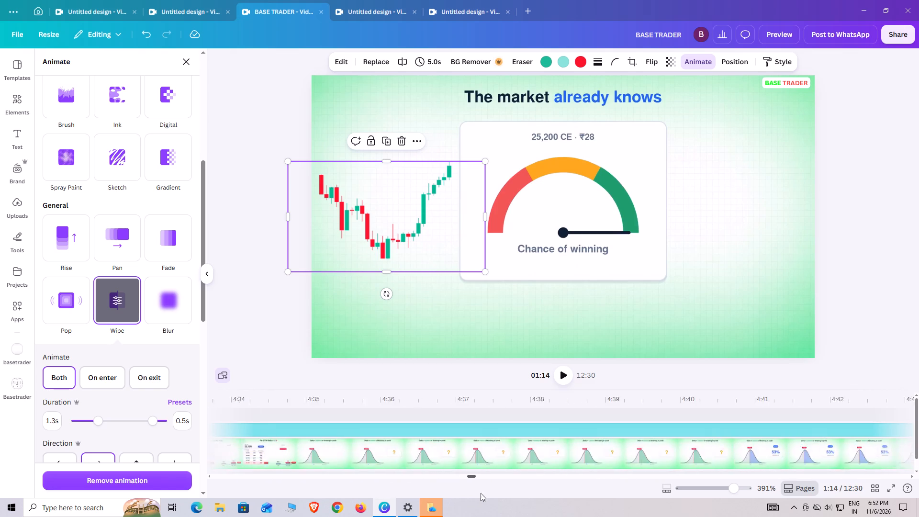
left_click_drag(481, 493, 589, 498)
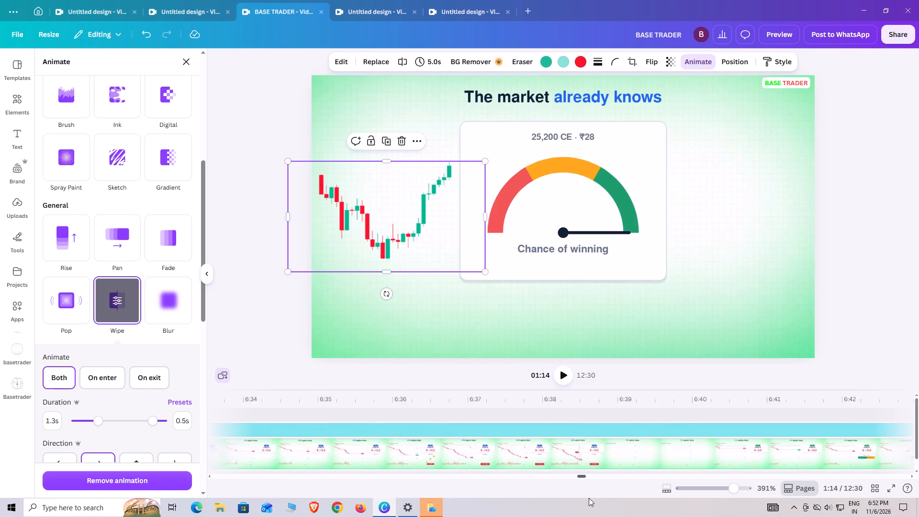
left_click_drag(589, 498, 692, 501)
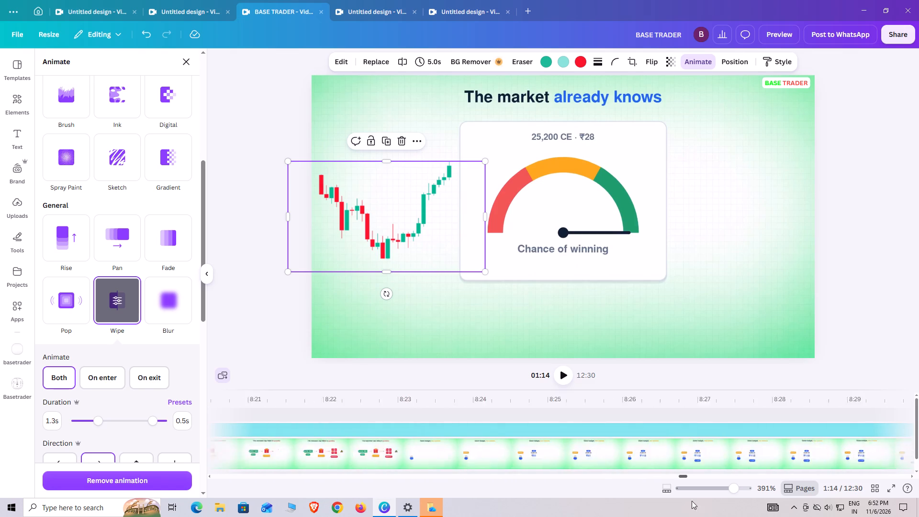
left_click_drag(692, 501, 712, 502)
left_click(413, 224)
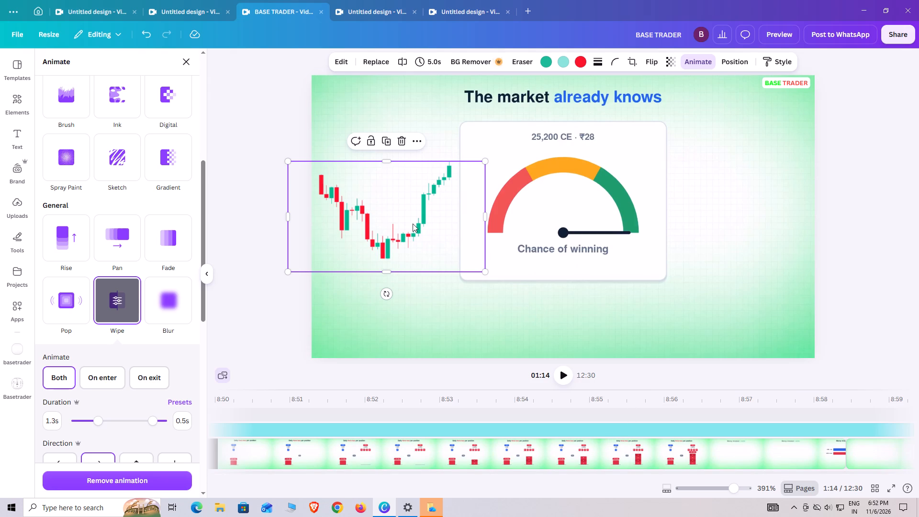
left_click(413, 224)
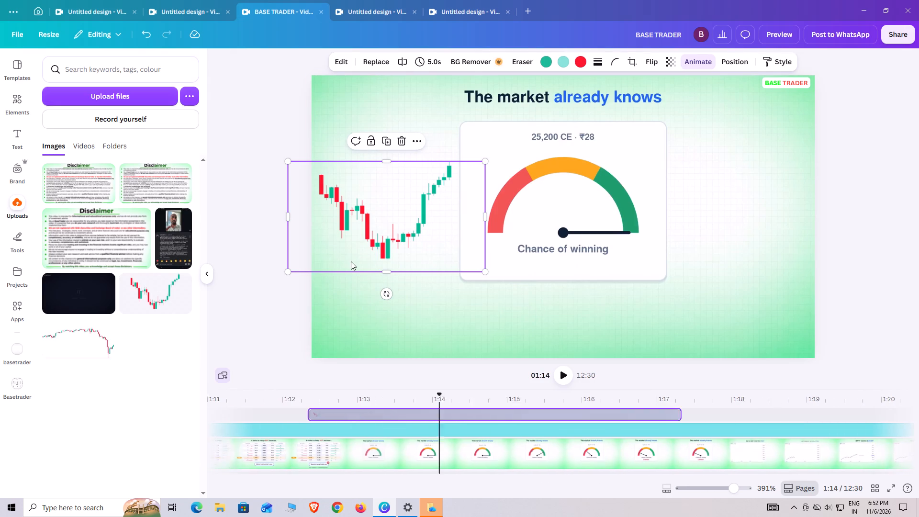
Play the video from about 1:12 to preview the candlestick graphic's animation beside the gauge.
scroll(409, 501, "up", 4)
left_click(371, 412)
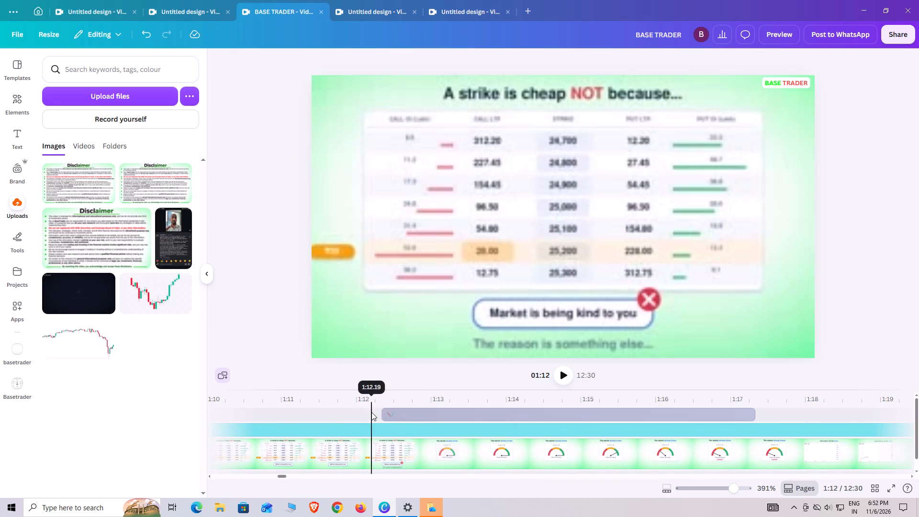
left_click_drag(363, 396, 380, 396)
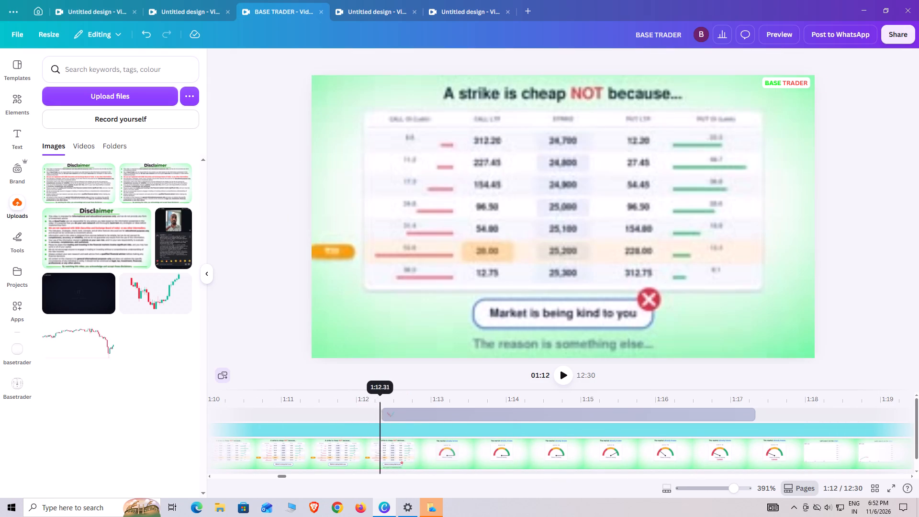
left_click_drag(380, 396, 358, 399)
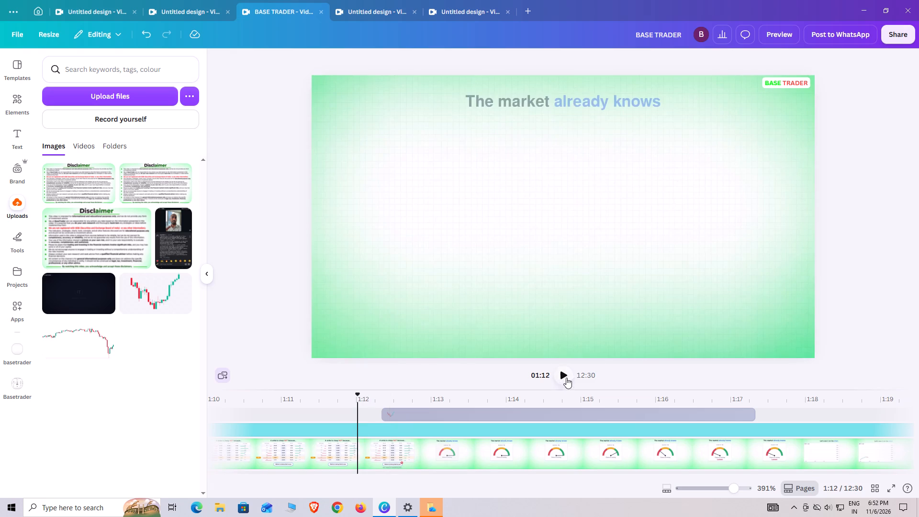
left_click(569, 375)
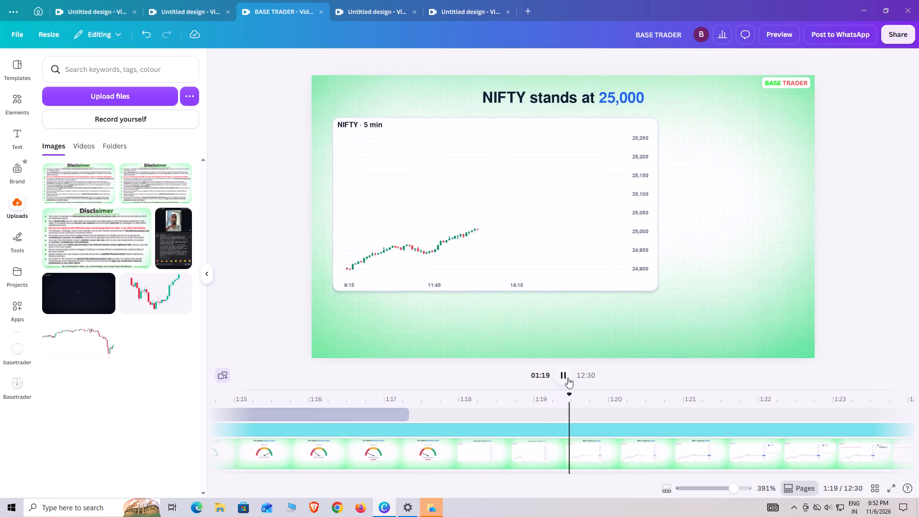
Delete the candlestick chart graphic from the "The market already knows" scene.
left_click(353, 414)
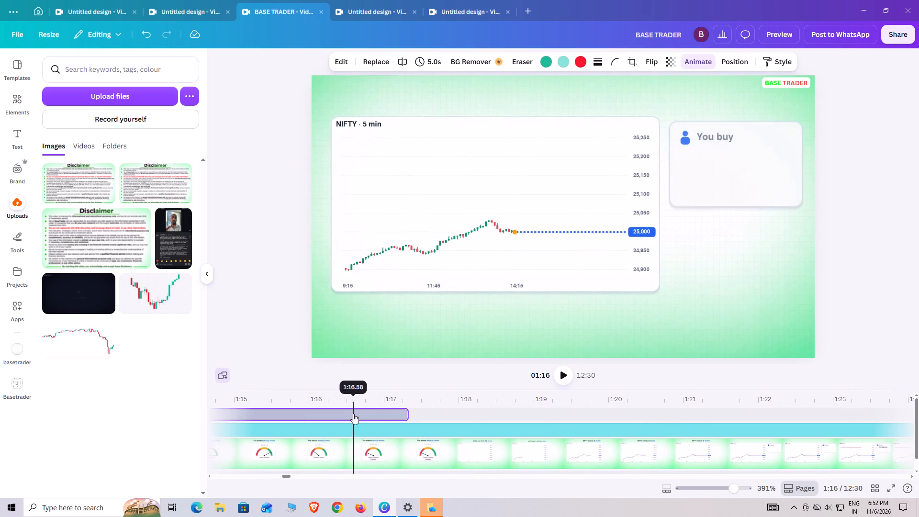
left_click(353, 414)
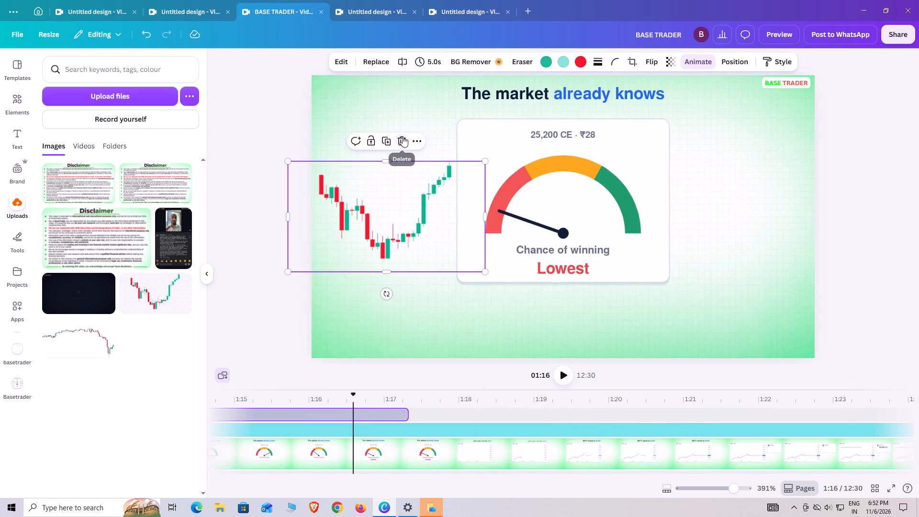
left_click(403, 136)
Review the start of the "The market already knows" gauge scene around 1:12 and park the playhead there.
left_click_drag(359, 397, 346, 399)
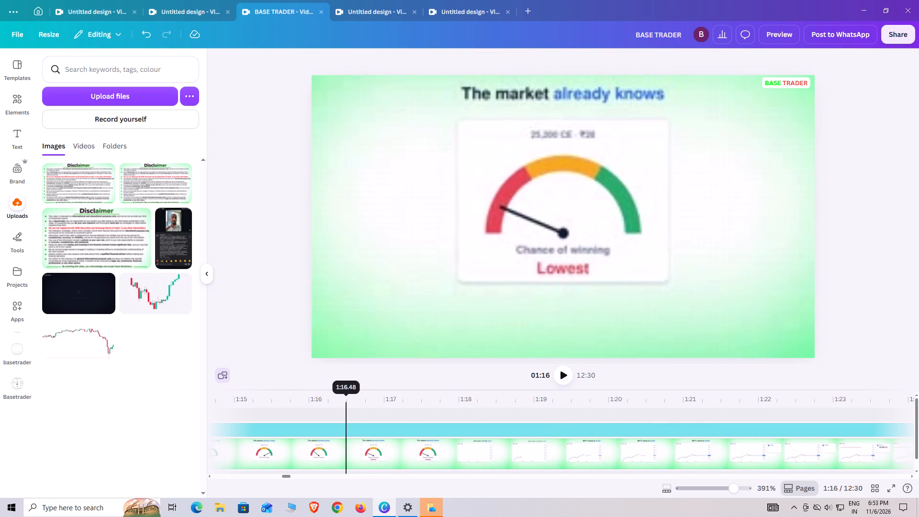
left_click_drag(346, 399, 254, 413)
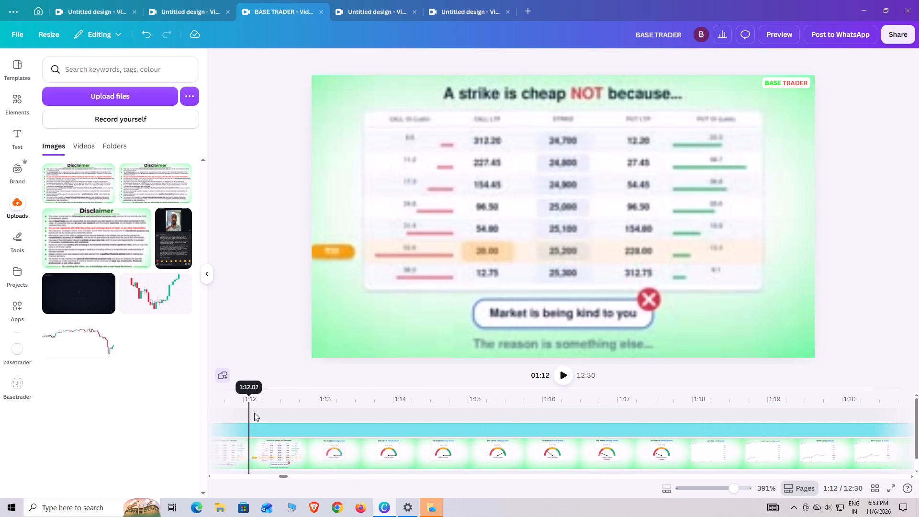
left_click_drag(254, 413, 331, 405)
left_click(567, 375)
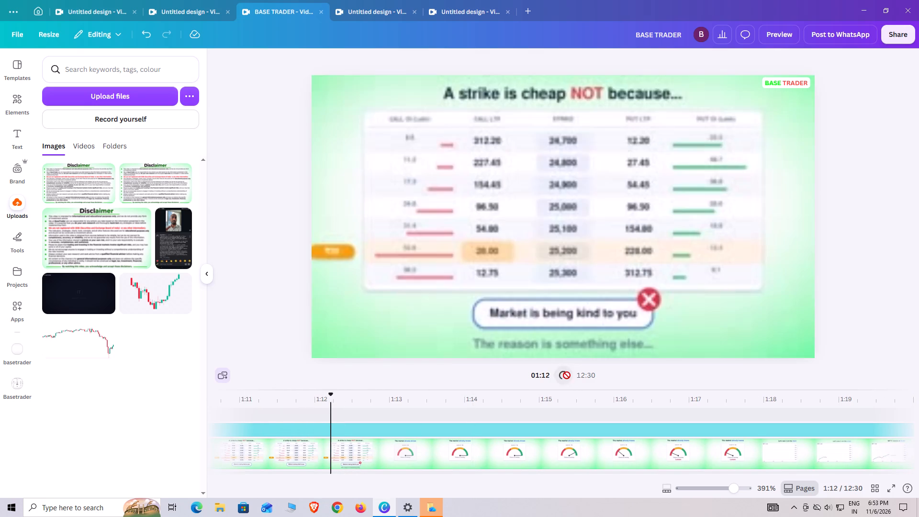
left_click(565, 378)
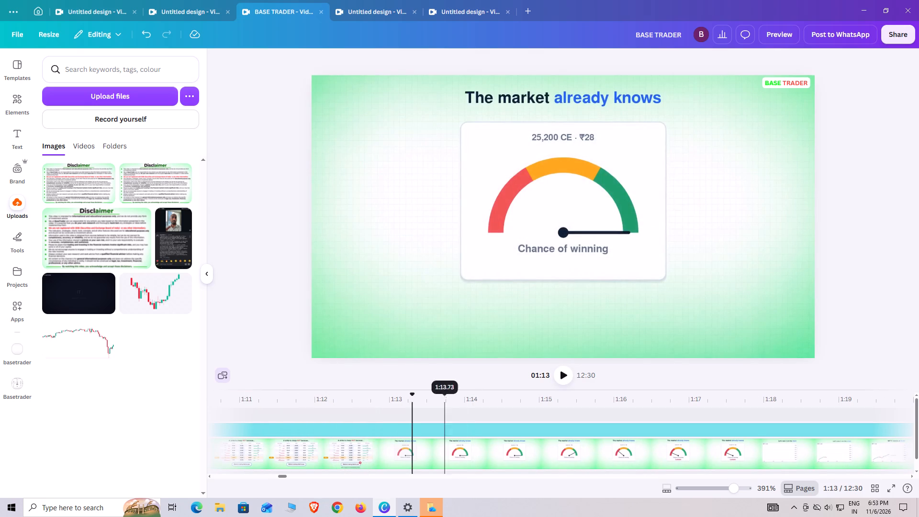
left_click_drag(412, 400, 350, 421)
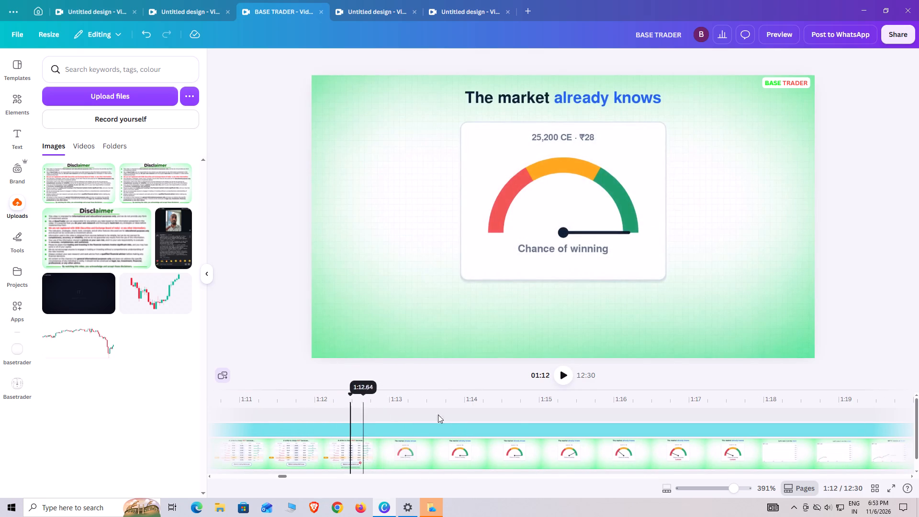
left_click(559, 370)
left_click(558, 375)
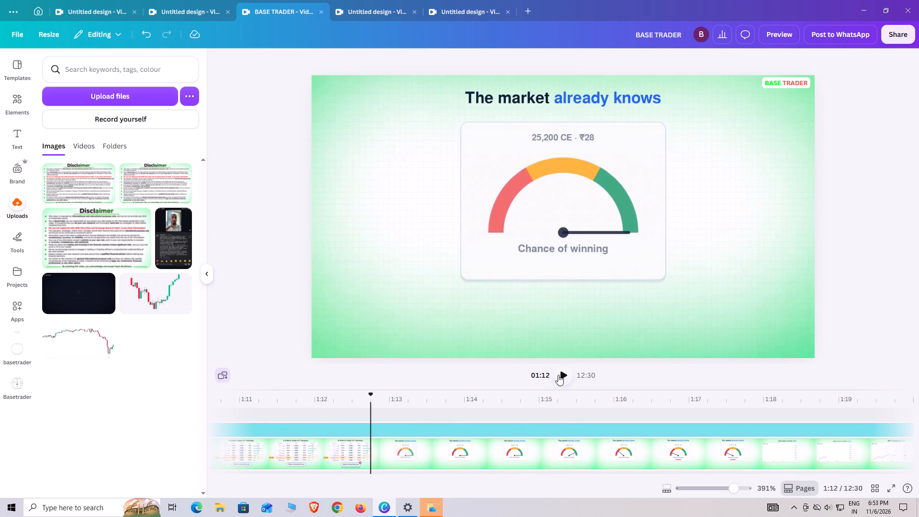
Replace the previous element search with a search for "TRADING".
left_click(7, 98)
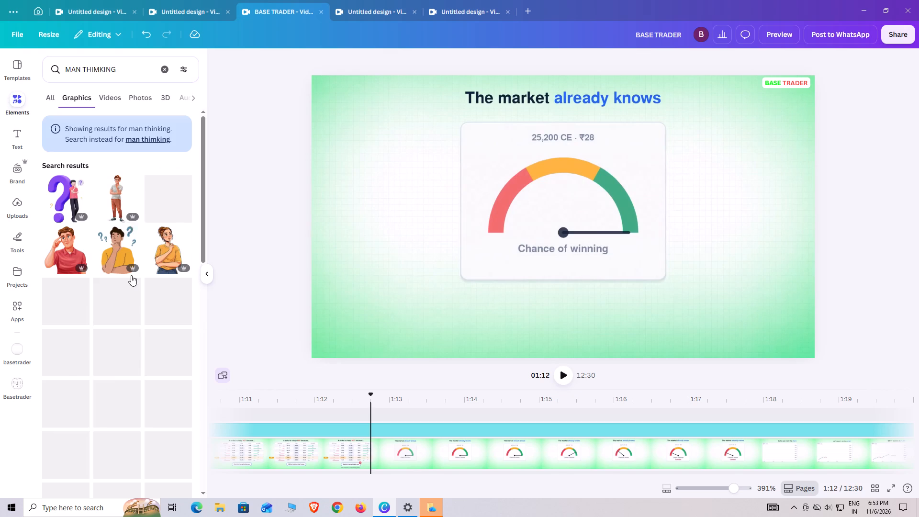
scroll(138, 367, "down", 3)
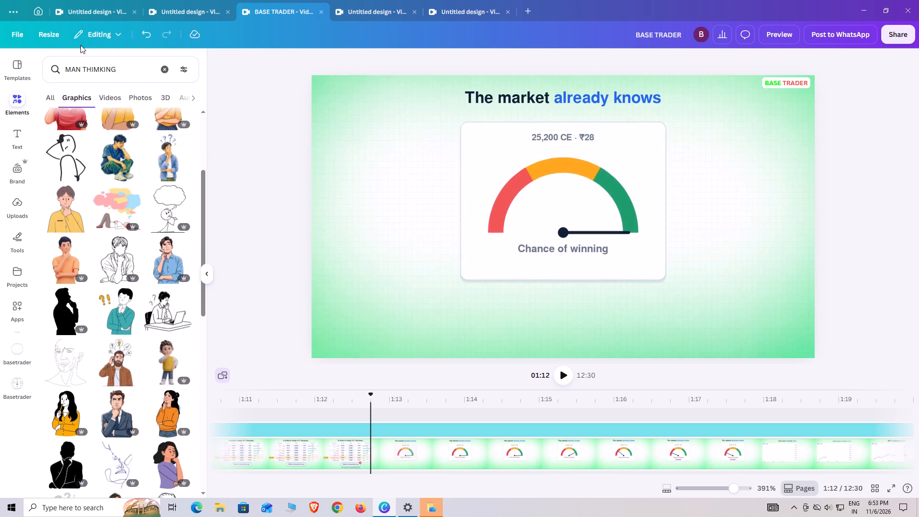
left_click(168, 68)
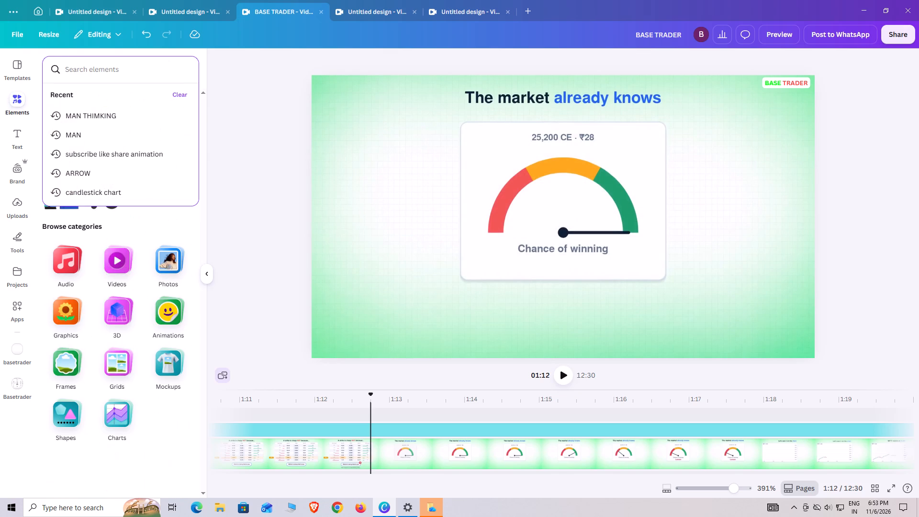
type("TRAD")
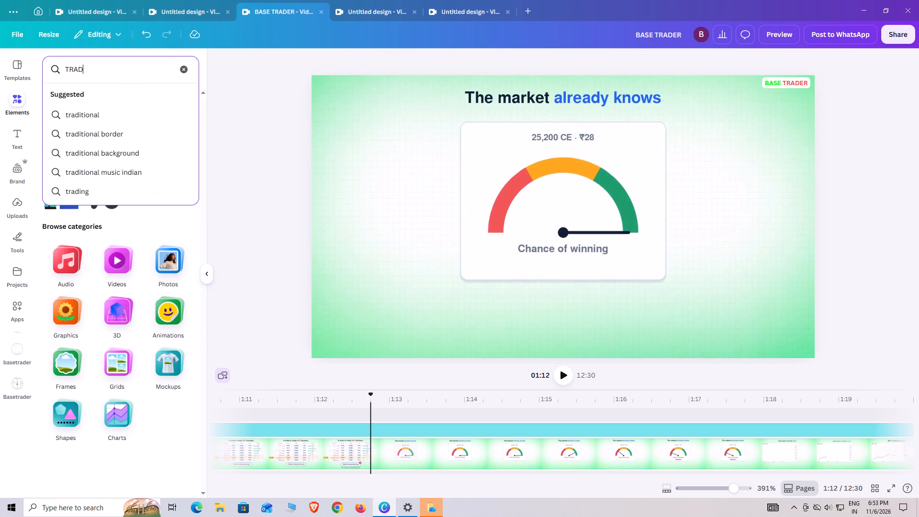
type("ING")
key("Return")
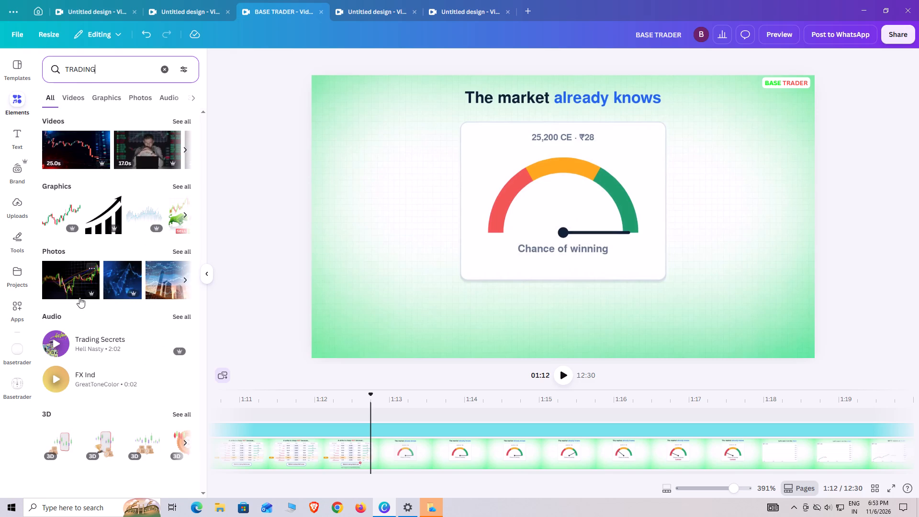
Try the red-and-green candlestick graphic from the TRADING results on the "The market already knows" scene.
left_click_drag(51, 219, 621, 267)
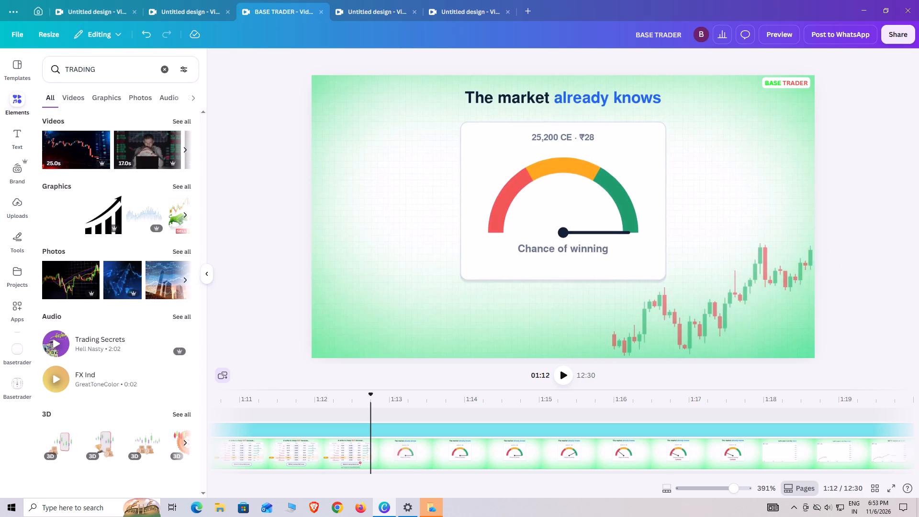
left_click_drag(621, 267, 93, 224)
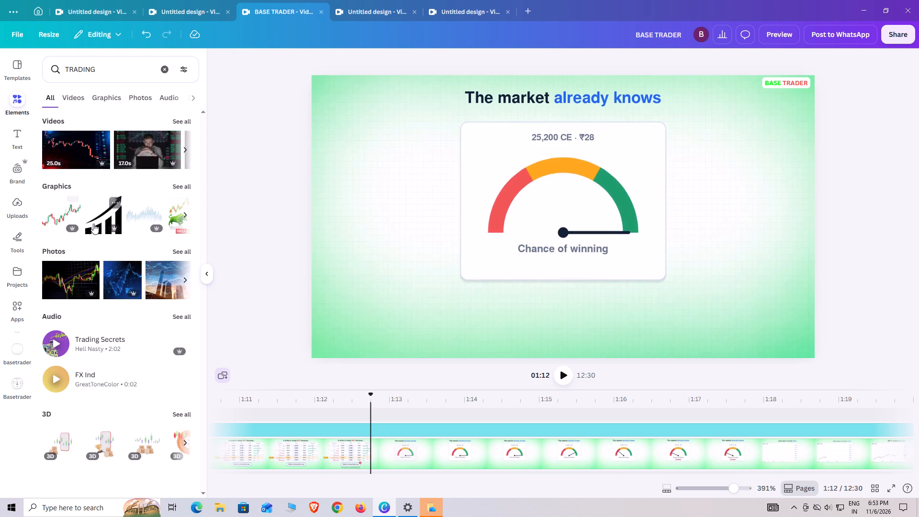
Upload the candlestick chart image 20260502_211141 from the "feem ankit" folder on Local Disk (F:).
left_click(17, 199)
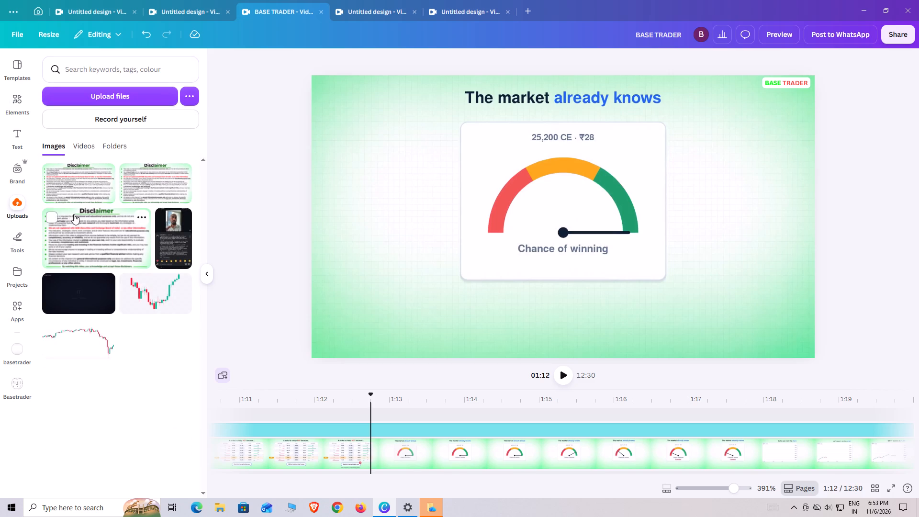
left_click(133, 102)
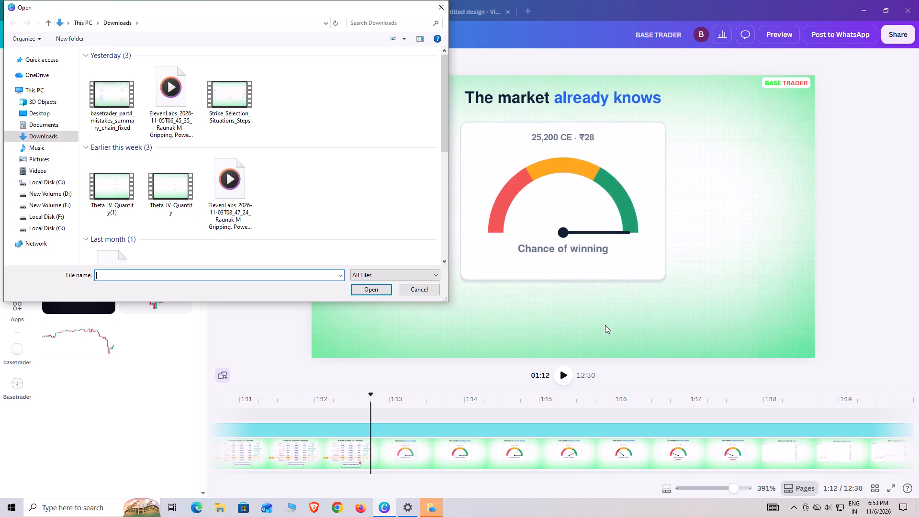
left_click(52, 210)
left_click(51, 215)
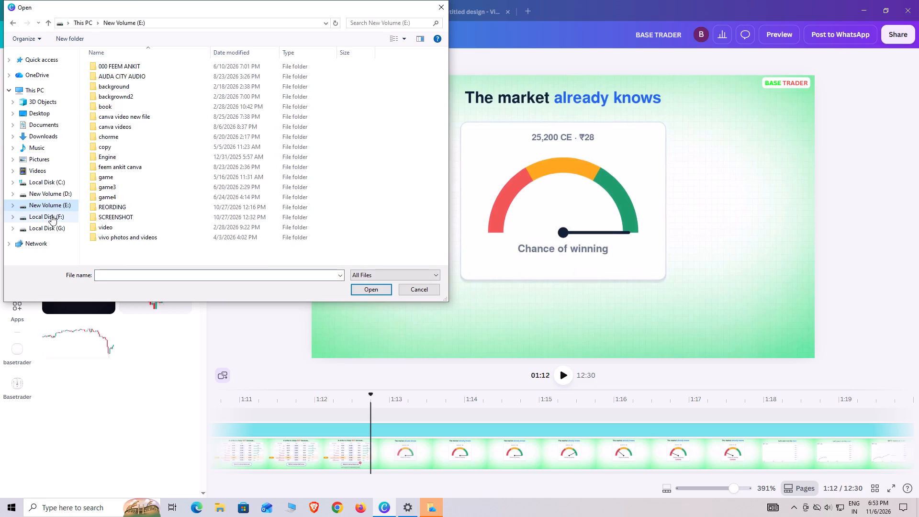
double_click(101, 126)
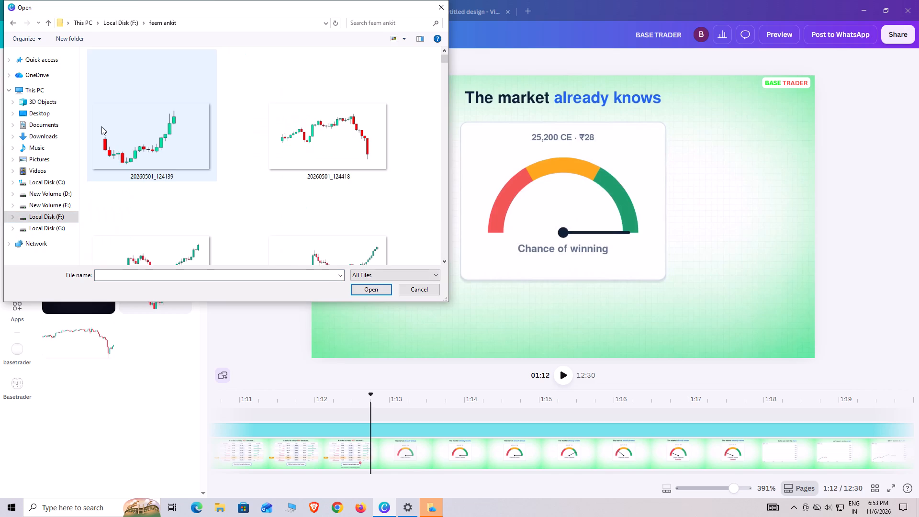
scroll(372, 113, "down", 5)
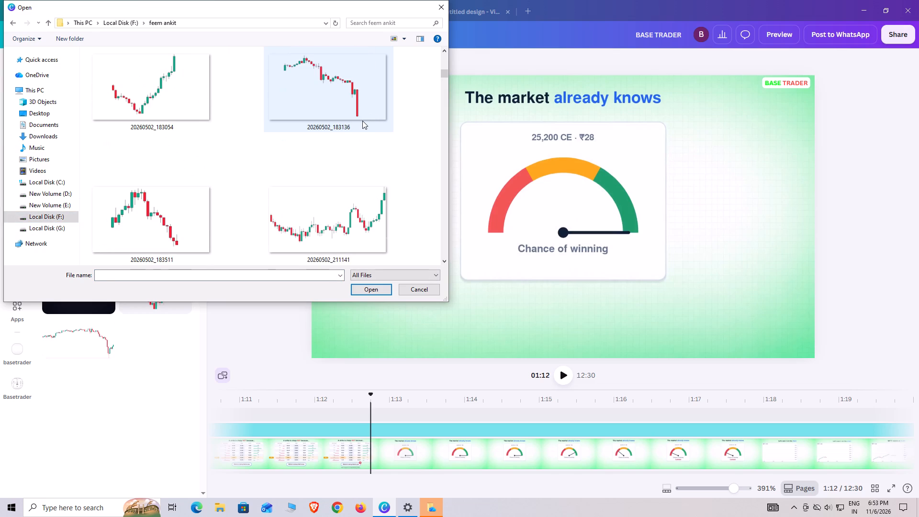
left_click_drag(333, 215, 340, 227)
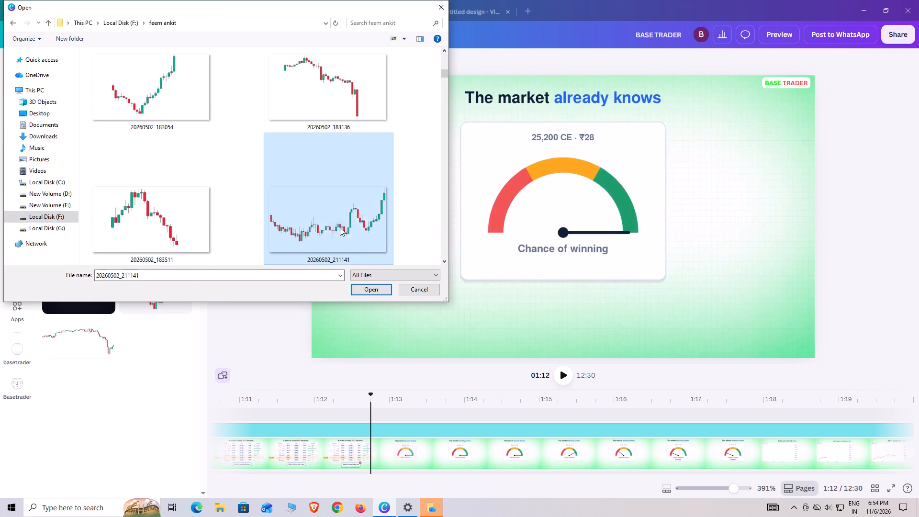
left_click_drag(340, 227, 417, 427)
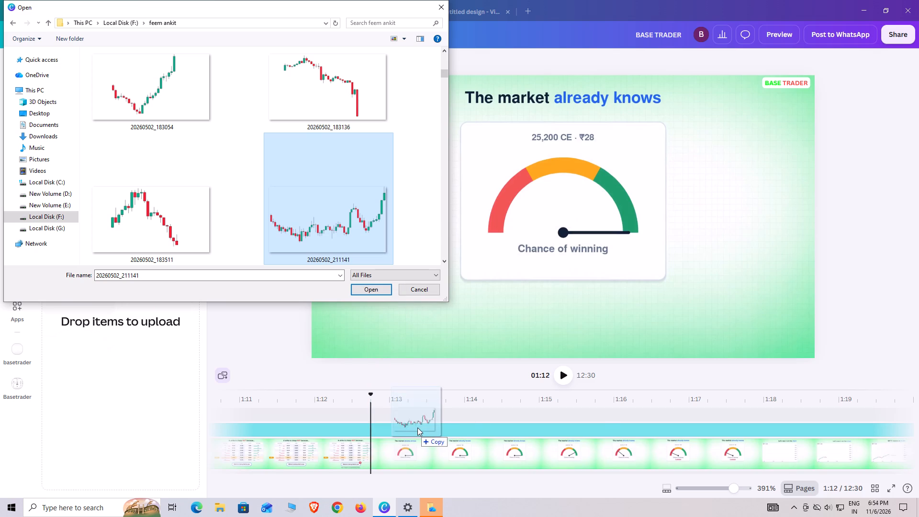
left_click_drag(417, 427, 318, 208)
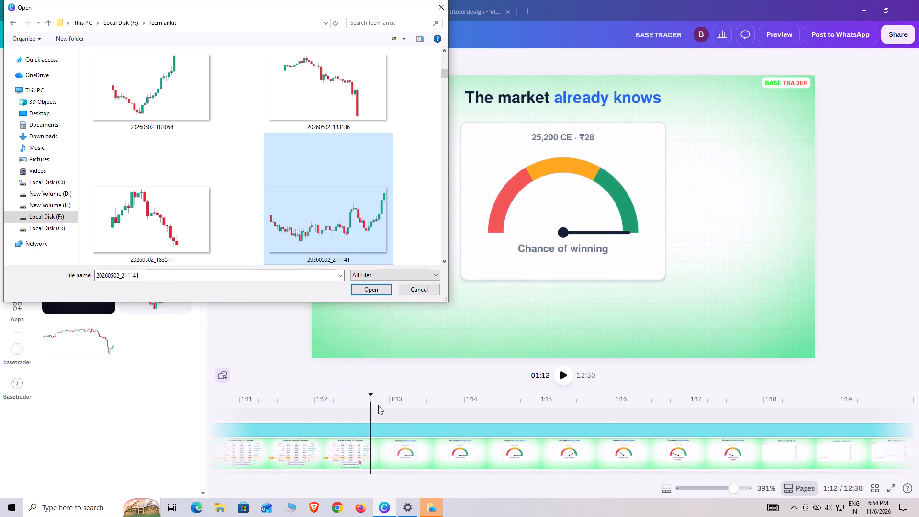
scroll(384, 427, "up", 8)
left_click(369, 407)
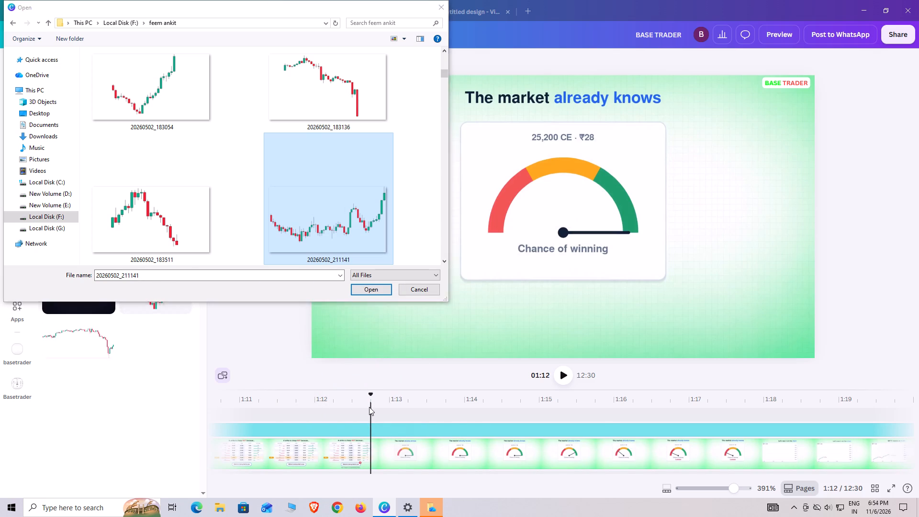
left_click(381, 283)
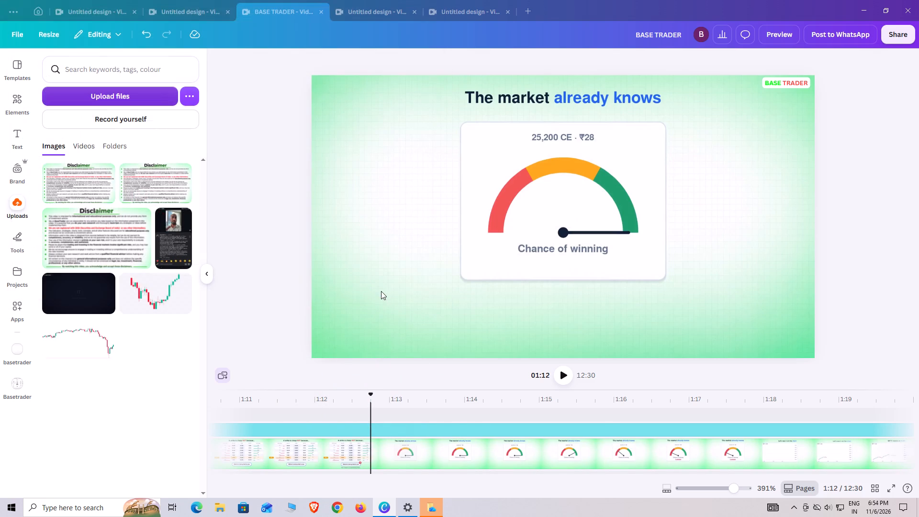
left_click(143, 91)
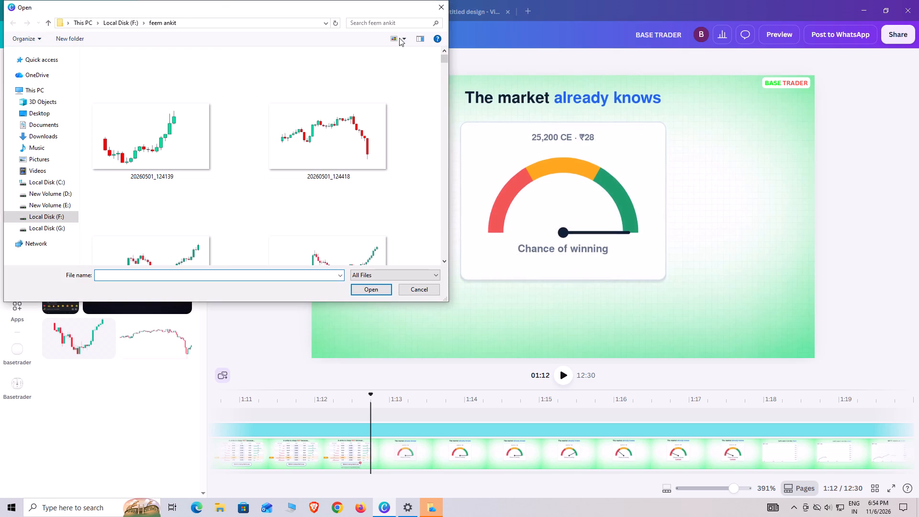
left_click(439, 6)
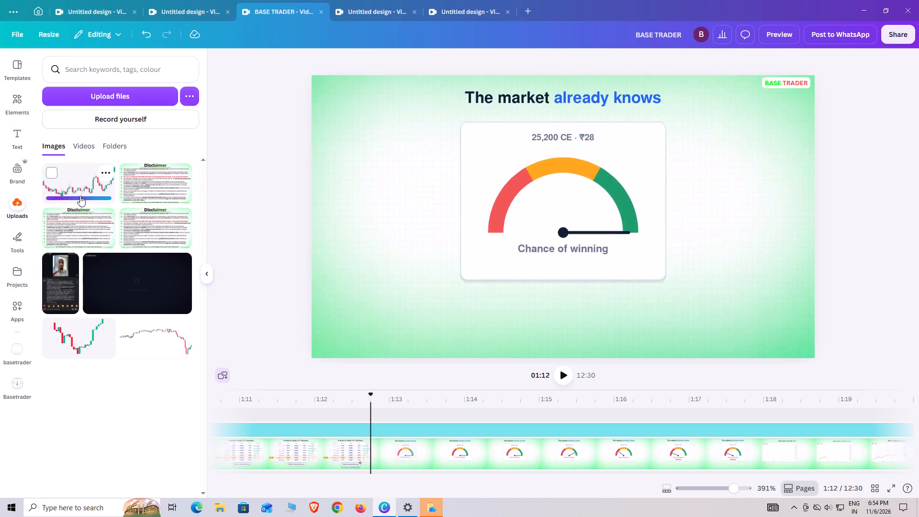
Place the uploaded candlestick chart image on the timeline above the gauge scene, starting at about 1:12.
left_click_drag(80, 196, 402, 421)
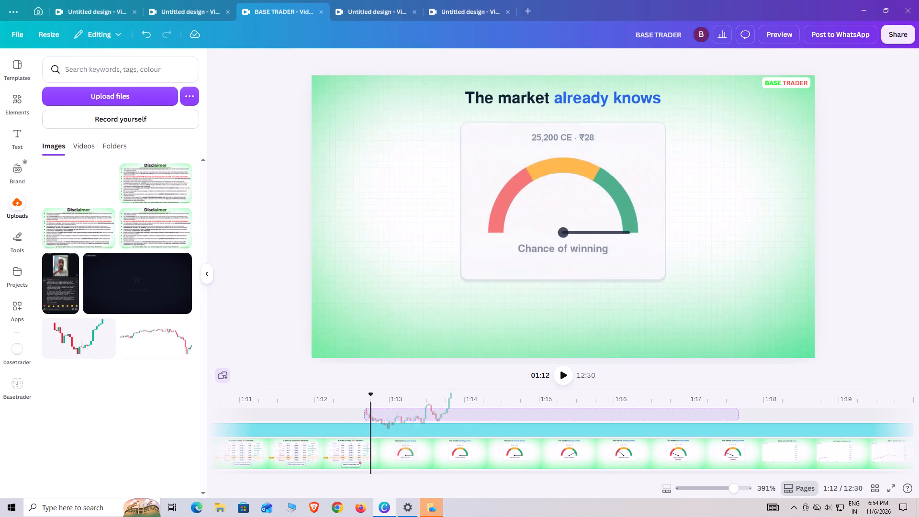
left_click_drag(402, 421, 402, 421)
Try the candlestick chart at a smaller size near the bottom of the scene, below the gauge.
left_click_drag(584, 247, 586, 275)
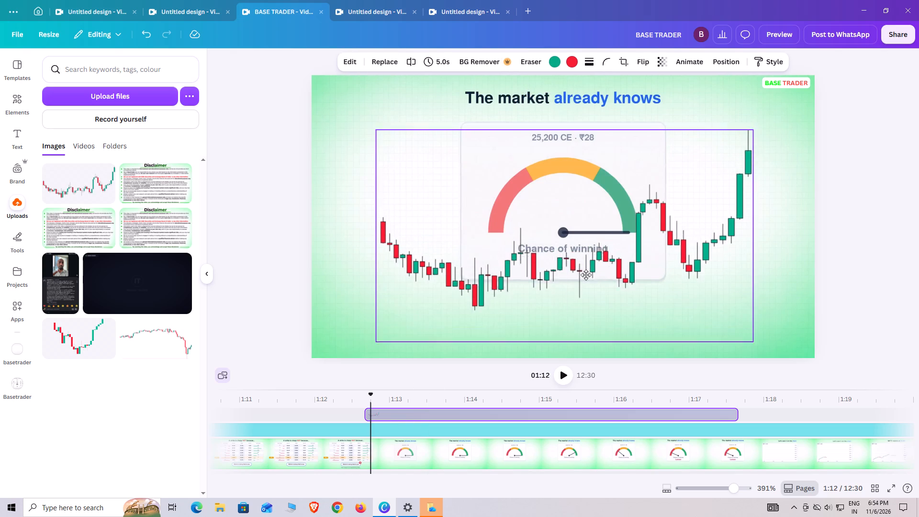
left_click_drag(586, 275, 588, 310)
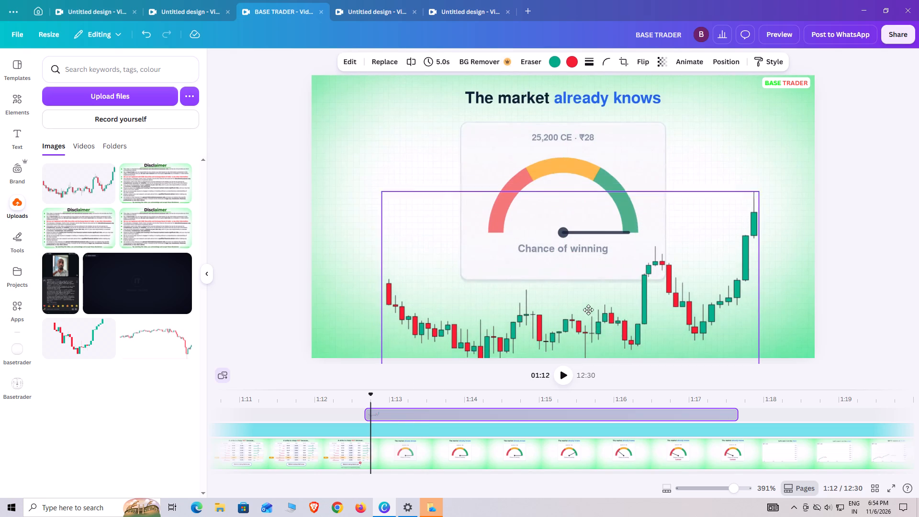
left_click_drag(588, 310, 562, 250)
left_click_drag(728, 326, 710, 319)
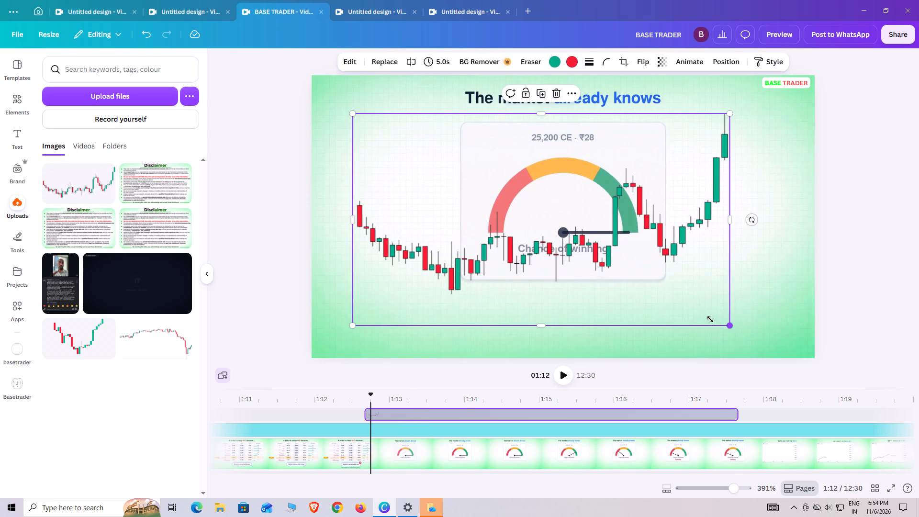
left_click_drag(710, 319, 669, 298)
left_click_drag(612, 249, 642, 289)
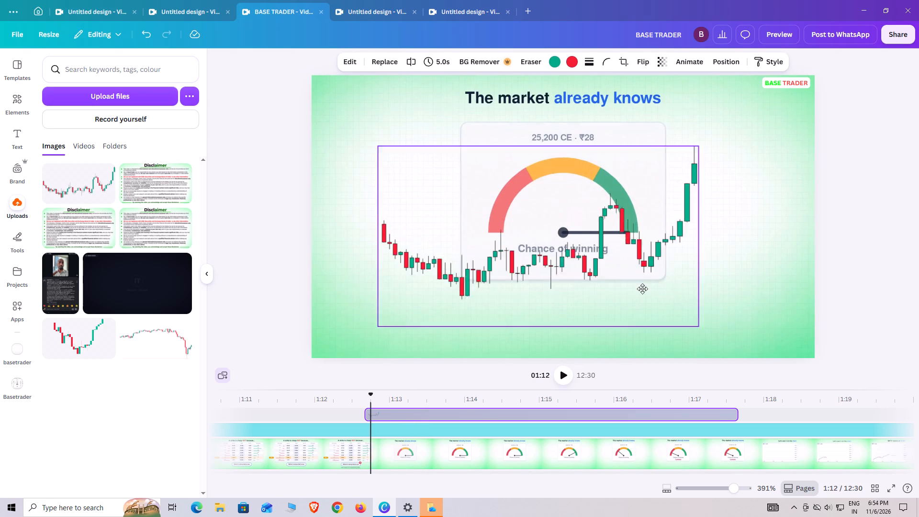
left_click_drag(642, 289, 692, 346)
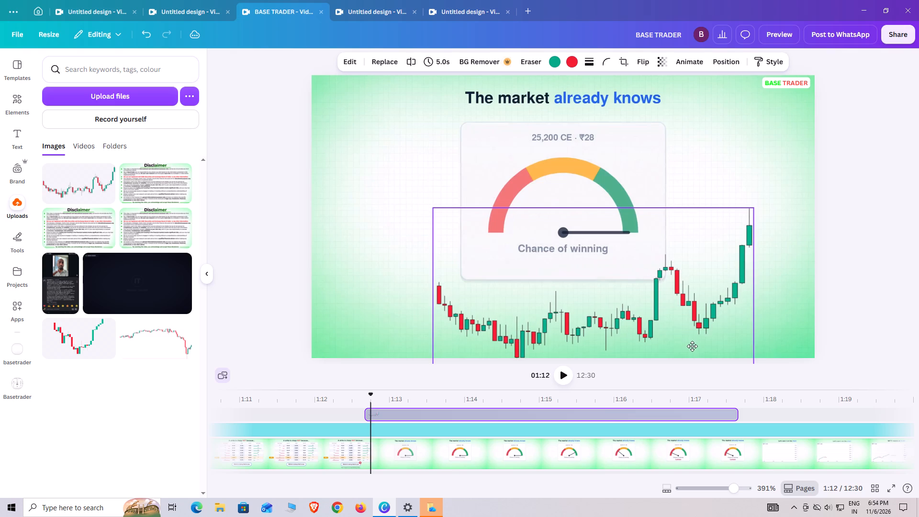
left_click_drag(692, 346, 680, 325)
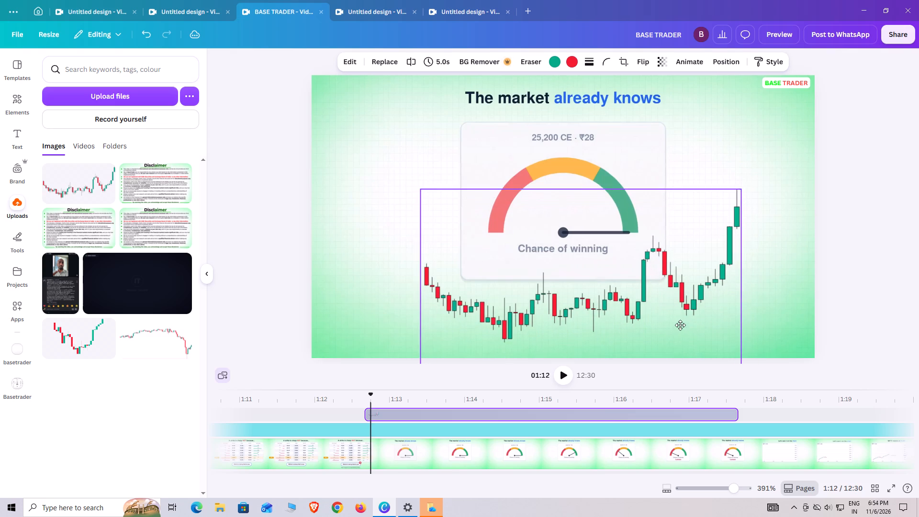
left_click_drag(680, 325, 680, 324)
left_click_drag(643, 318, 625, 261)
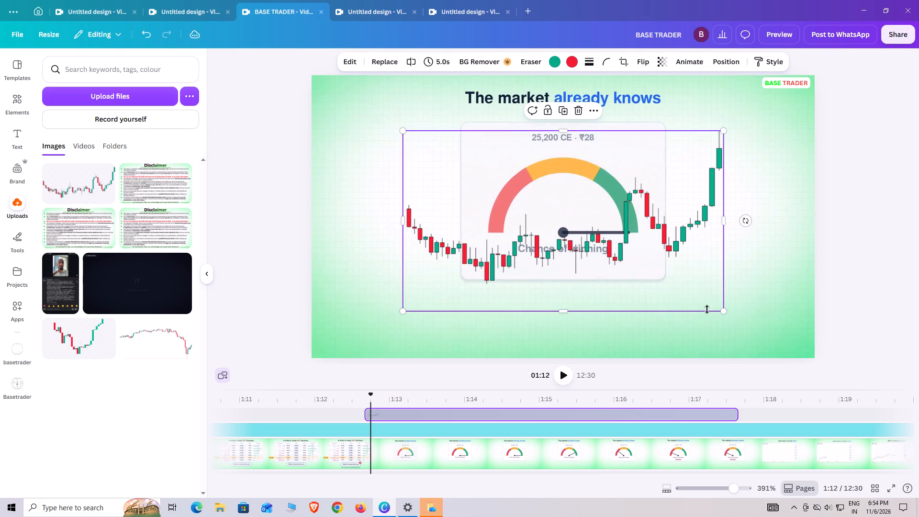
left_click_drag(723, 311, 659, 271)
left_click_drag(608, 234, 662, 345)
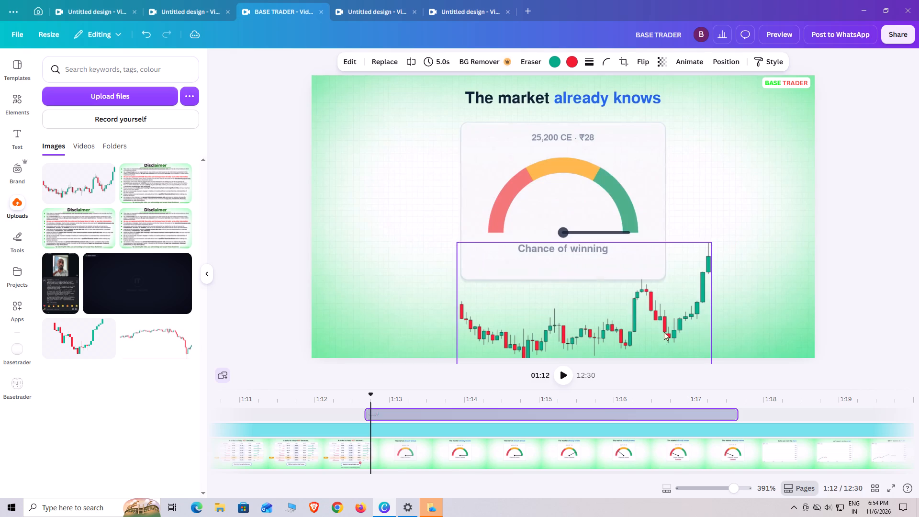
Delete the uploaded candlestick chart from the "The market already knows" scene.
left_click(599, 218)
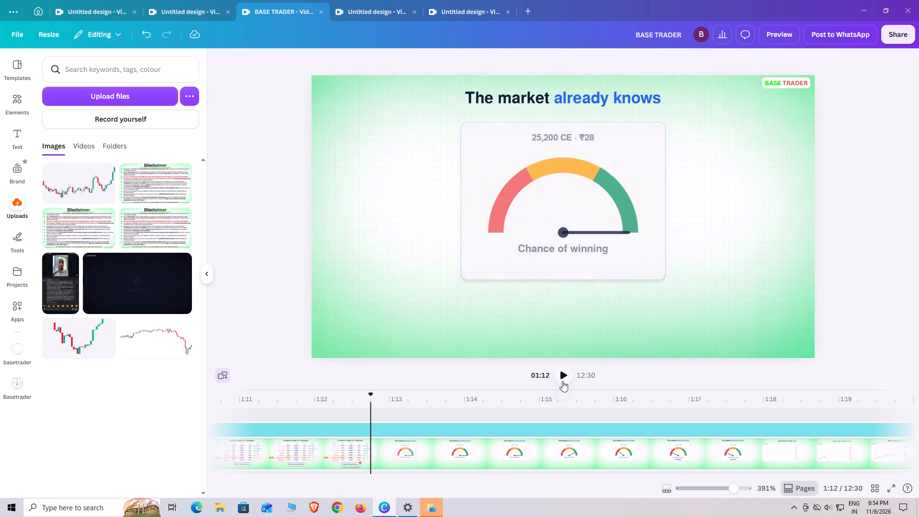
Play the video from about 1:12 to about 1:26 to review the following scenes.
left_click(562, 381)
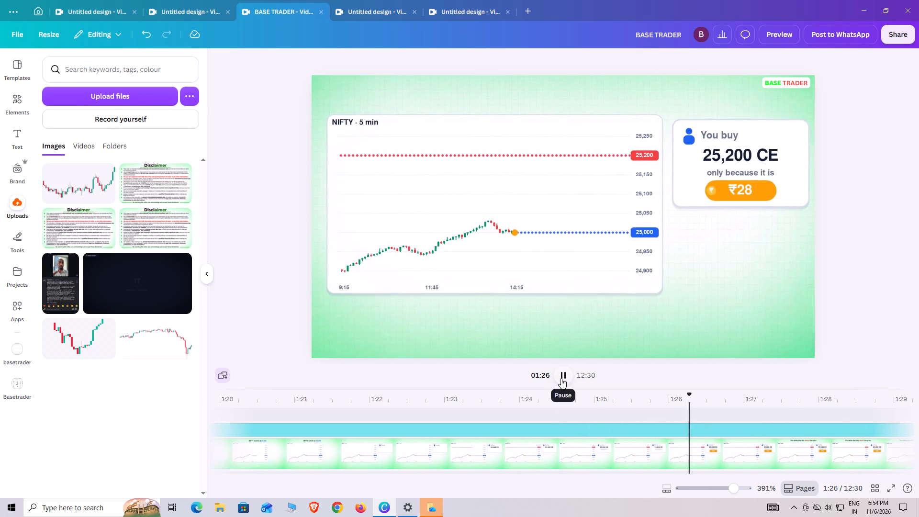
Find the hand-held phone trading graphic among the TRADING graphics and add it to the timeline at about 1:26.
left_click(13, 97)
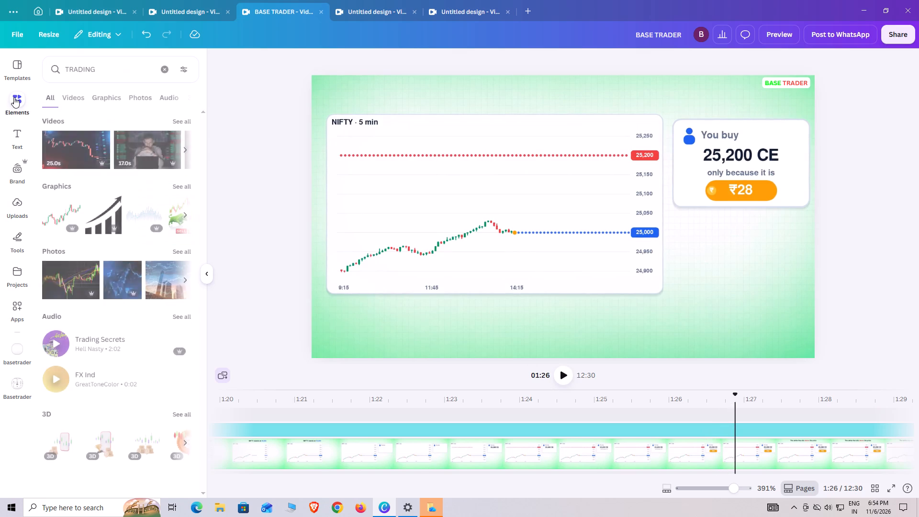
left_click(177, 183)
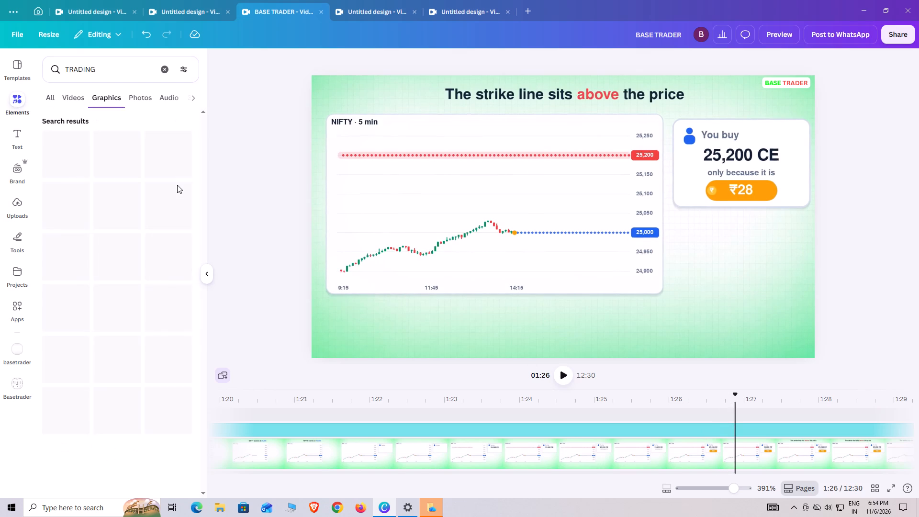
scroll(187, 329, "down", 1)
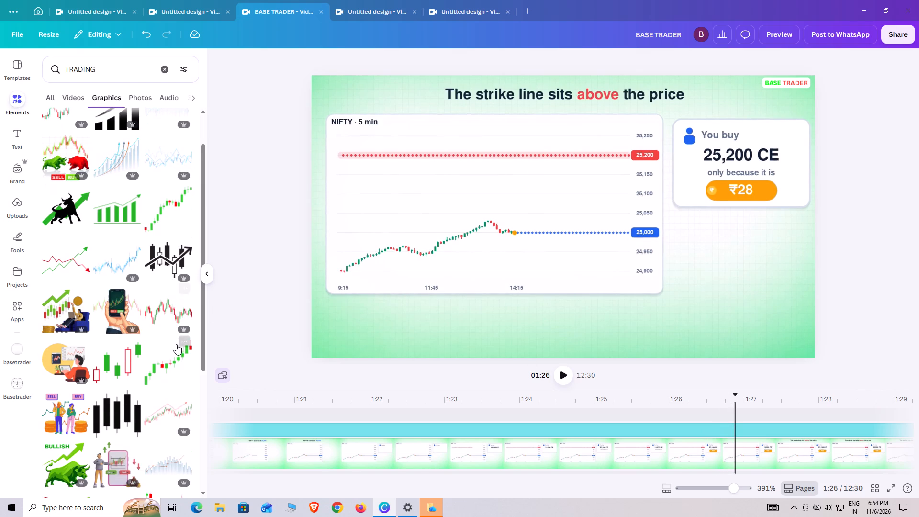
left_click_drag(120, 317, 686, 262)
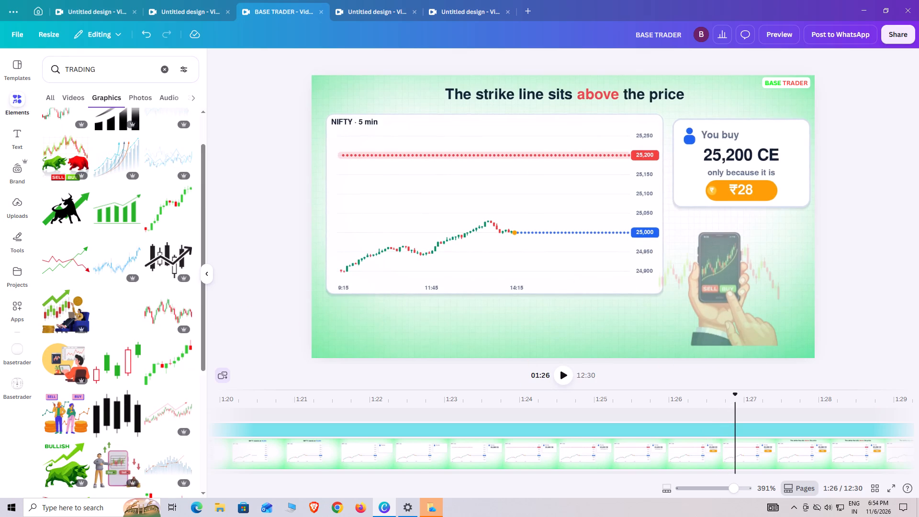
left_click_drag(686, 262, 700, 257)
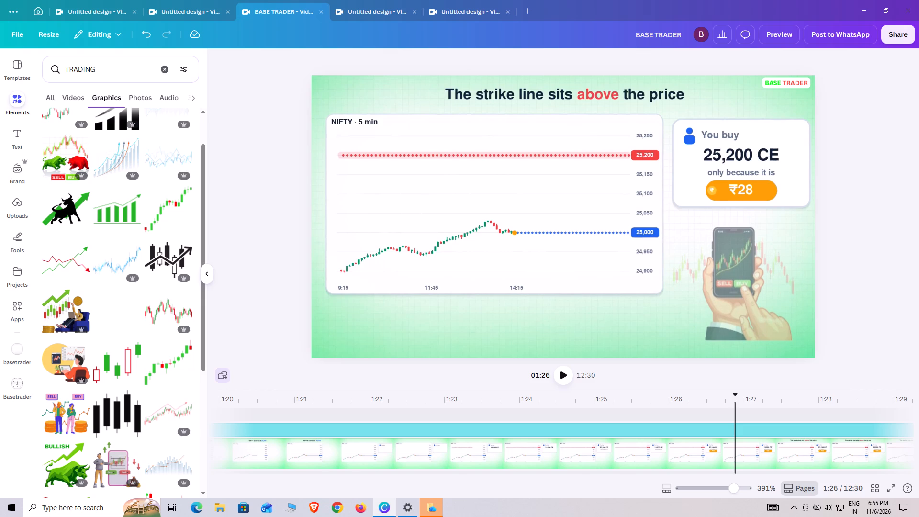
left_click_drag(700, 257, 679, 413)
left_click(644, 413)
Play the "The strike line sits above the price" scene to about 1:30 to preview the phone graphic.
left_click(563, 375)
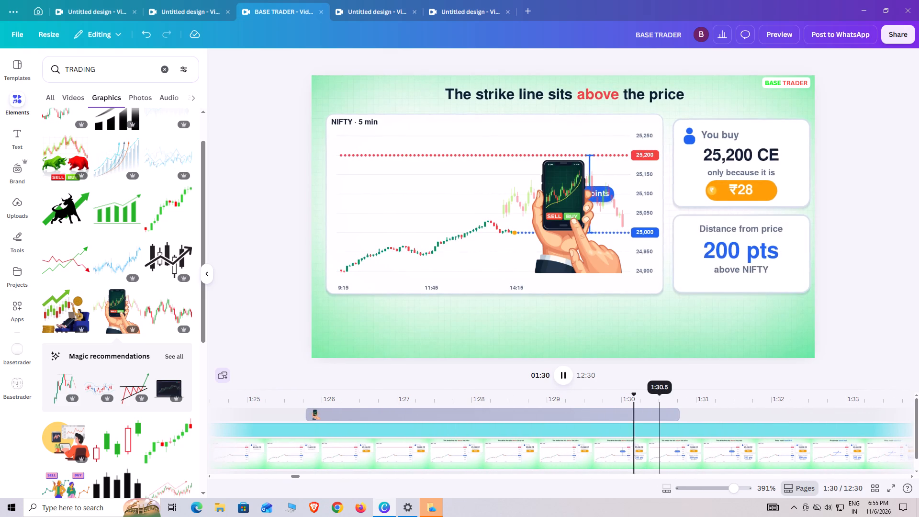
Shrink the phone graphic and place it beneath the "Distance from price" card, resting on the scene's bottom edge.
left_click(546, 419)
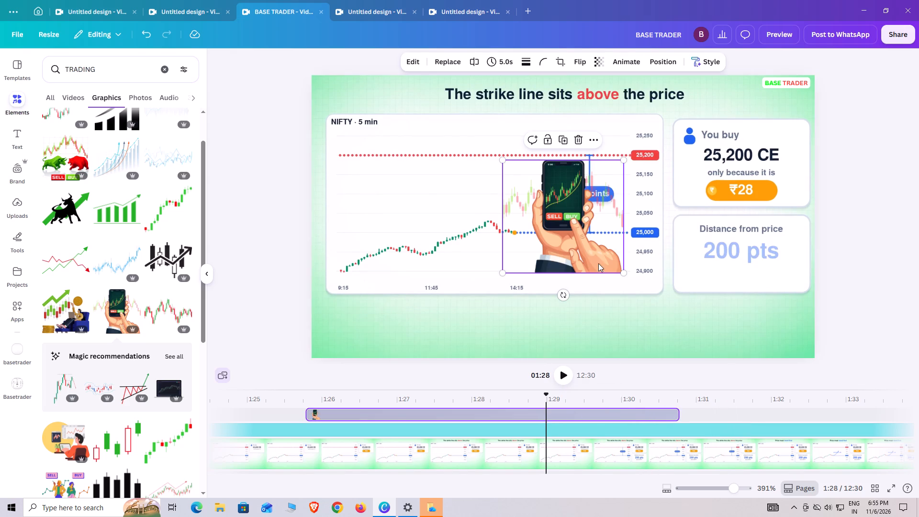
left_click_drag(624, 271, 556, 231)
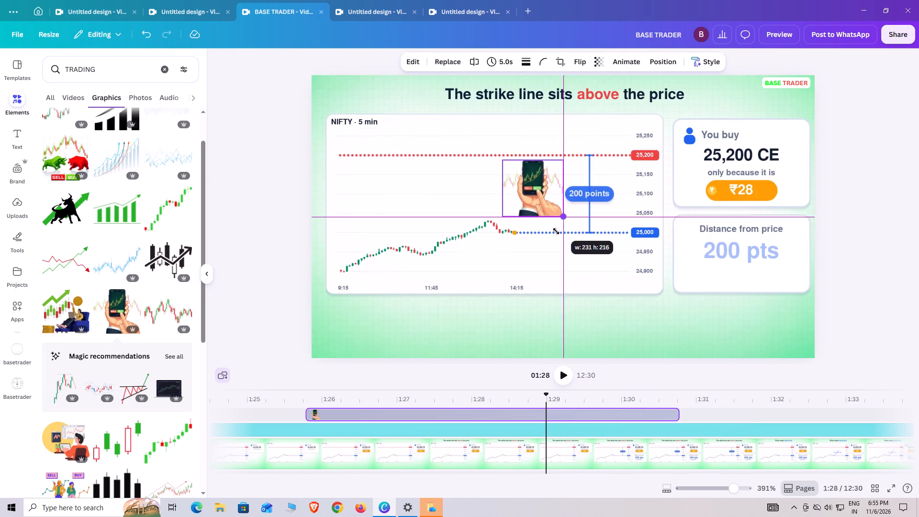
left_click_drag(556, 231, 561, 248)
left_click_drag(552, 219, 721, 340)
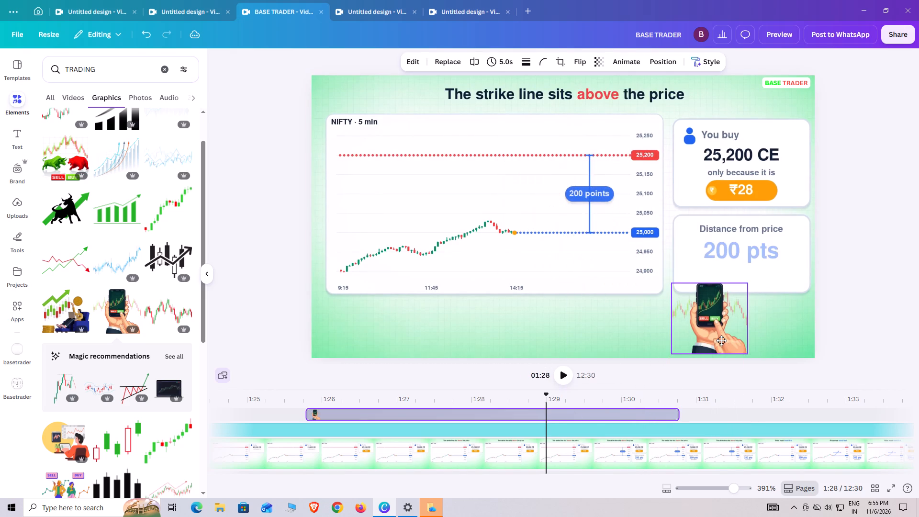
left_click_drag(721, 340, 707, 286)
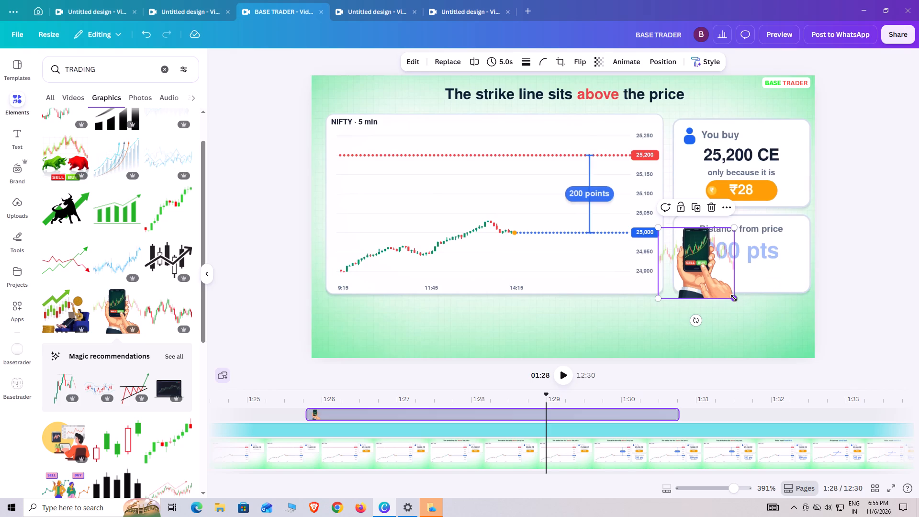
left_click_drag(734, 298, 743, 320)
left_click_drag(705, 309, 725, 356)
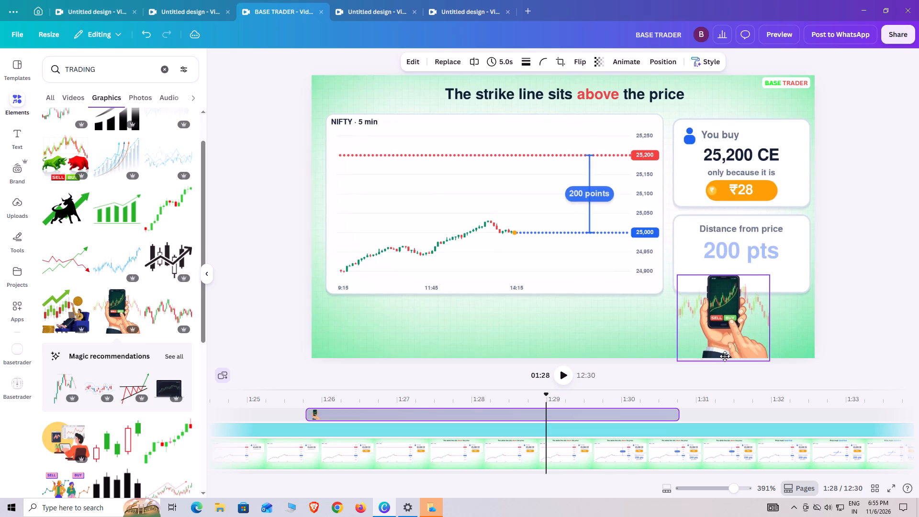
left_click_drag(725, 356, 746, 353)
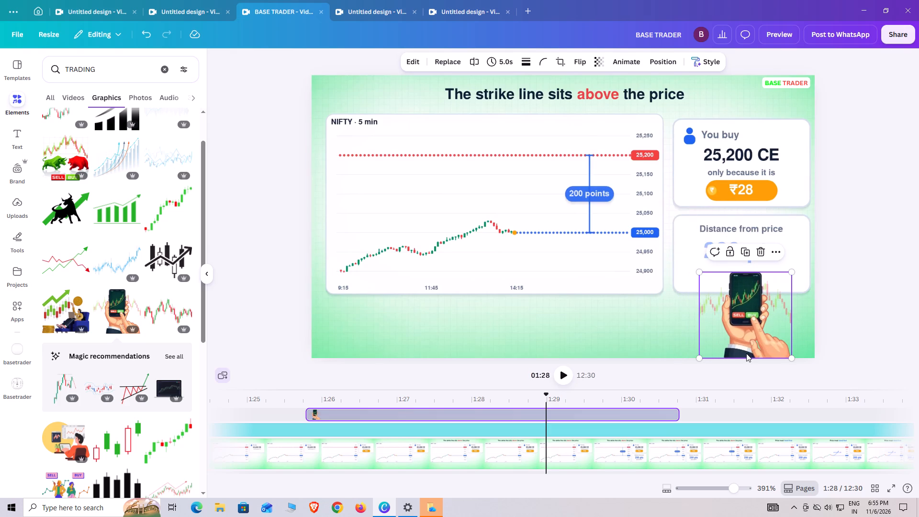
left_click(749, 353)
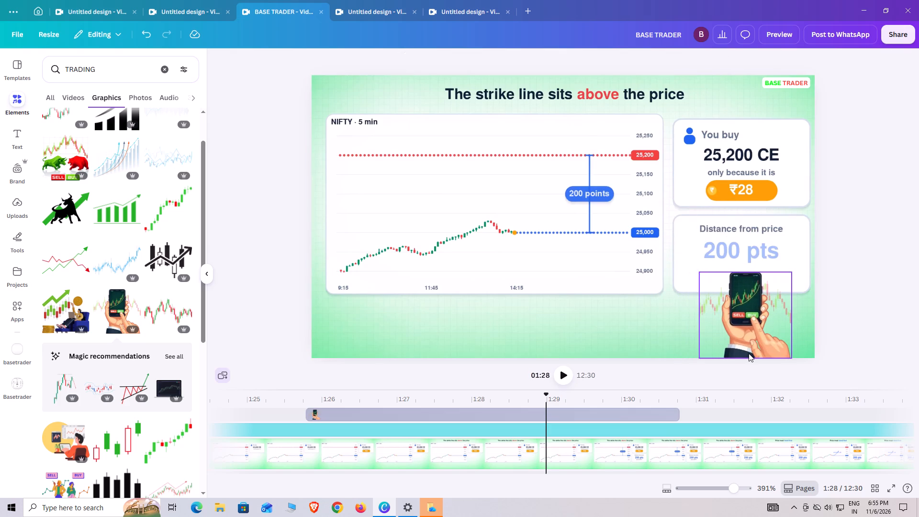
Apply the Rise animation to the phone graphic in the "The strike line sits above the price" scene.
left_click(749, 353)
left_click(620, 62)
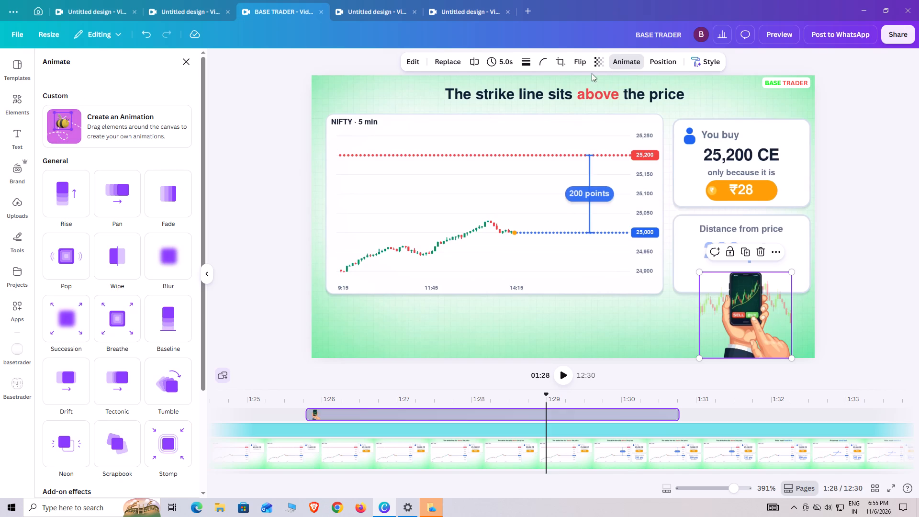
left_click(61, 205)
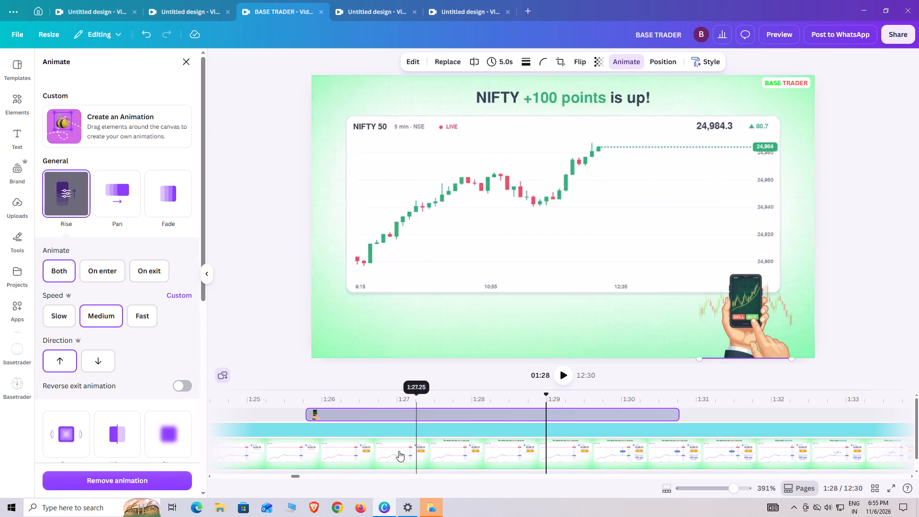
Preview the phone graphic's animation, and replay the video from about 1:20 to about 1:24 to review the lead-in.
left_click(272, 409)
left_click(566, 370)
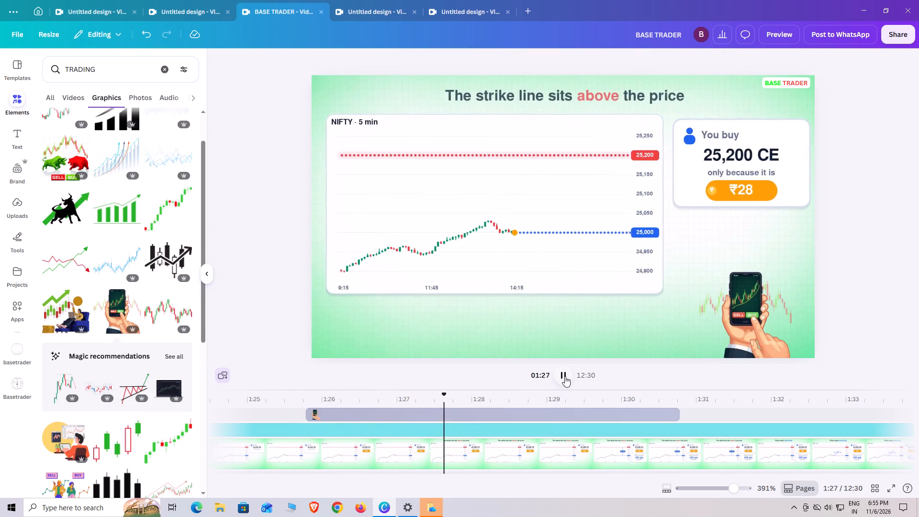
left_click(239, 424)
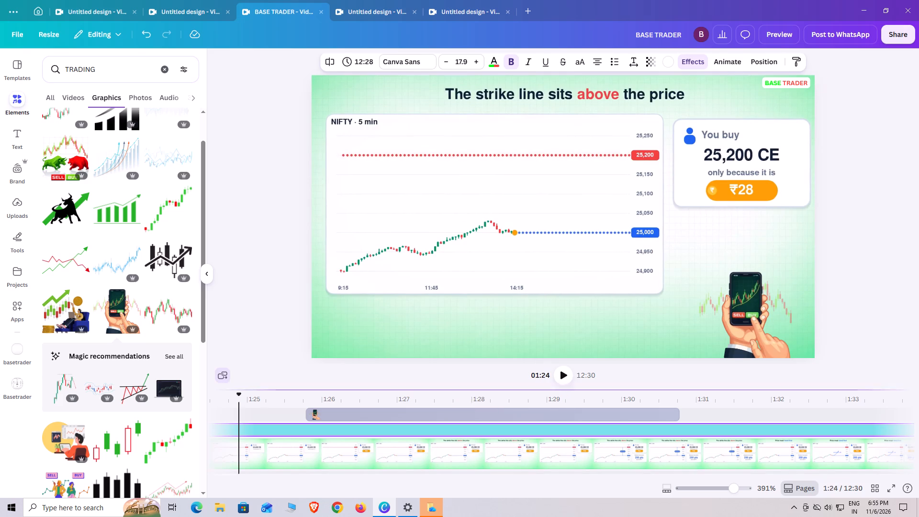
left_click_drag(240, 399, 221, 403)
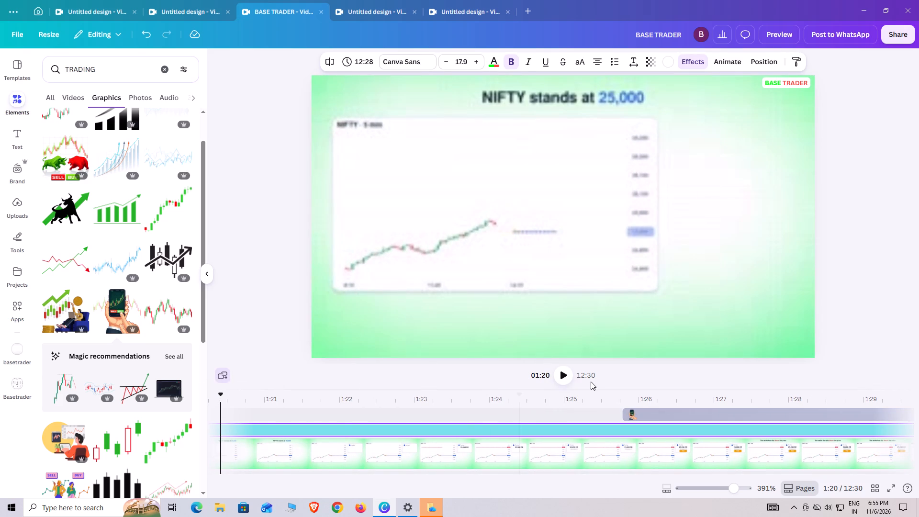
left_click(559, 376)
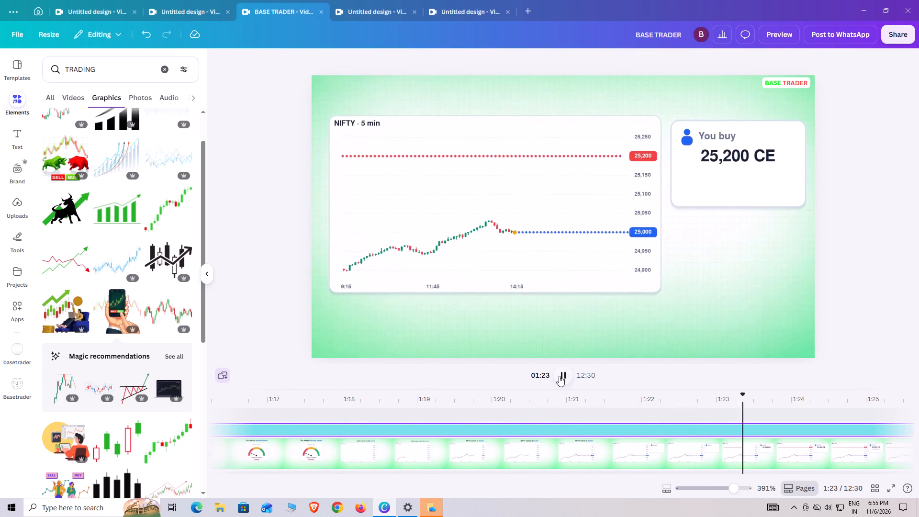
left_click(559, 376)
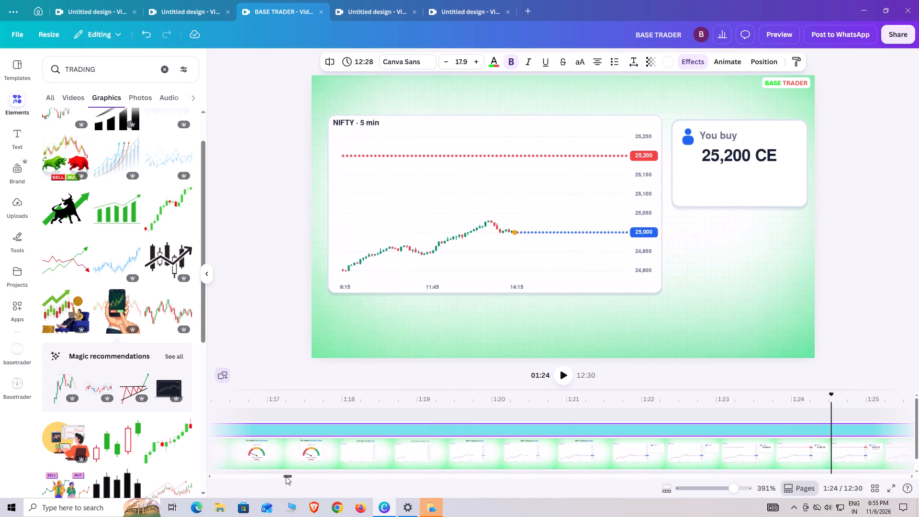
Move the phone graphic earlier on the timeline so that it starts at about 1:24.
left_click_drag(285, 476, 290, 476)
left_click_drag(629, 416, 525, 421)
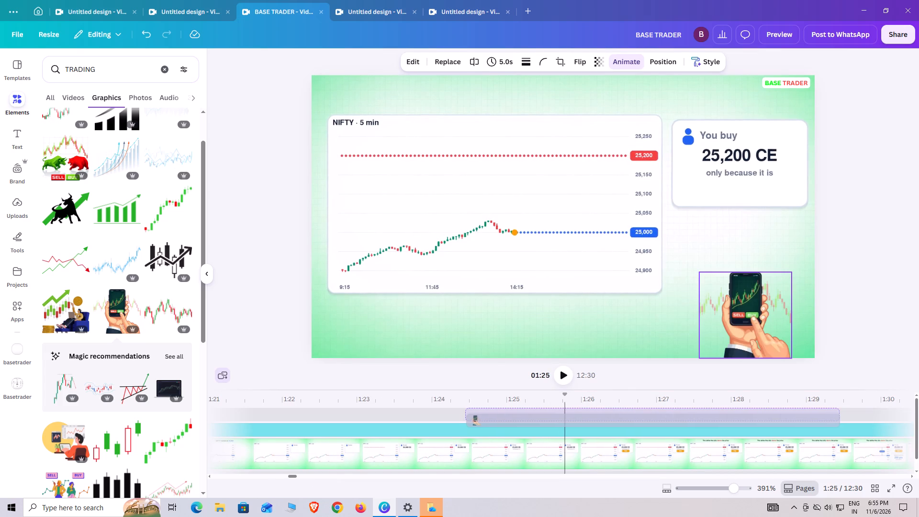
left_click_drag(525, 421, 524, 421)
left_click_drag(524, 421, 529, 421)
Play the video from about 1:24 to check the phone graphic's entrance at its new start time.
left_click(445, 415)
left_click(560, 375)
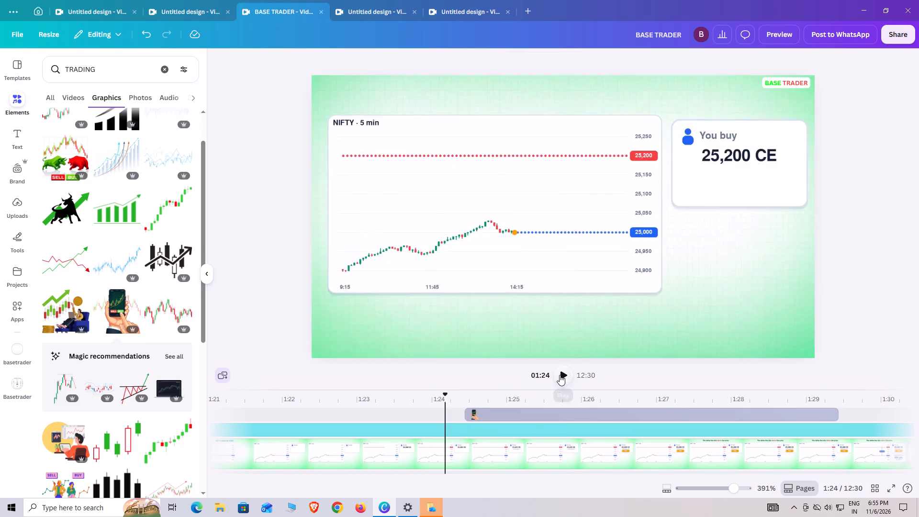
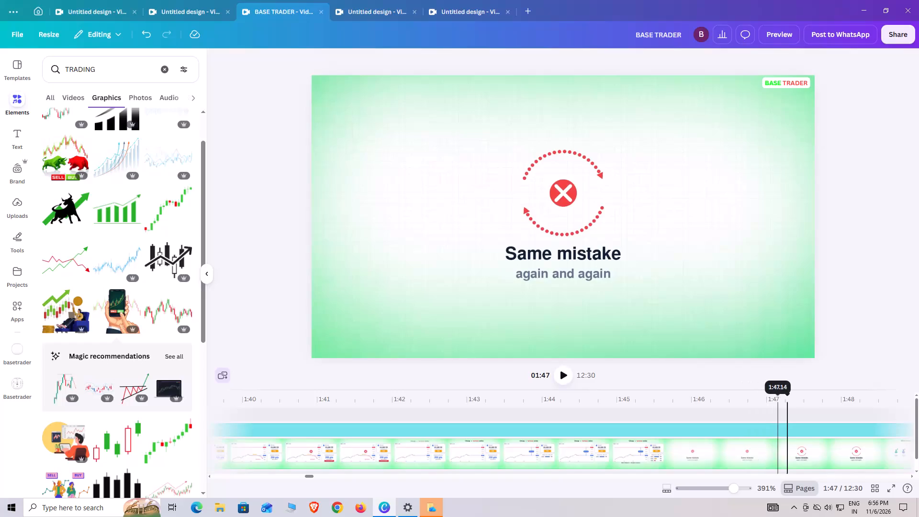
Review the video from about 1:44, through the "Same mistake" and "The middle strike of the chain" scenes, up to about 2:28.
left_click_drag(780, 396, 660, 418)
left_click(568, 375)
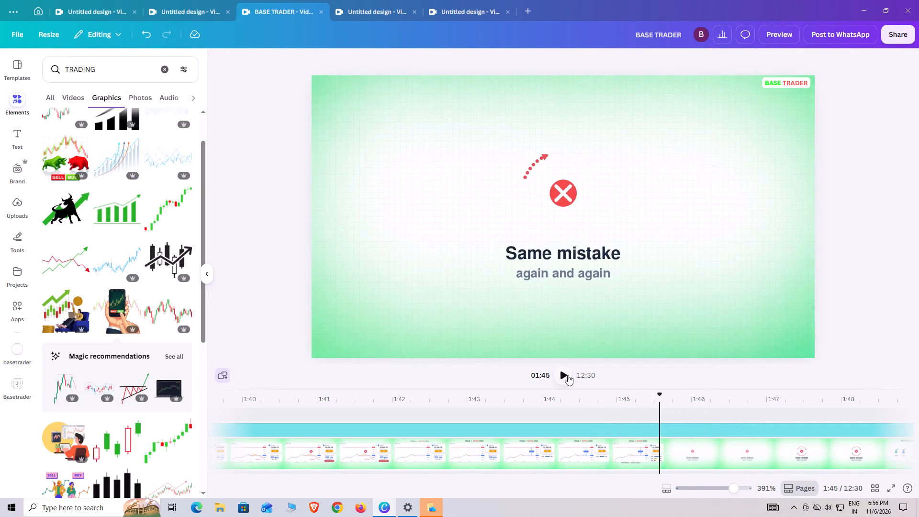
left_click(639, 437)
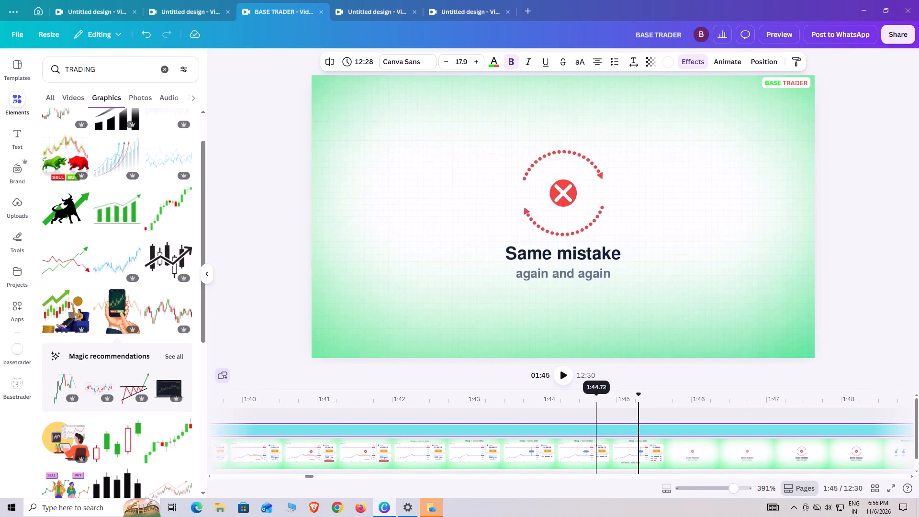
left_click(561, 375)
left_click(561, 375)
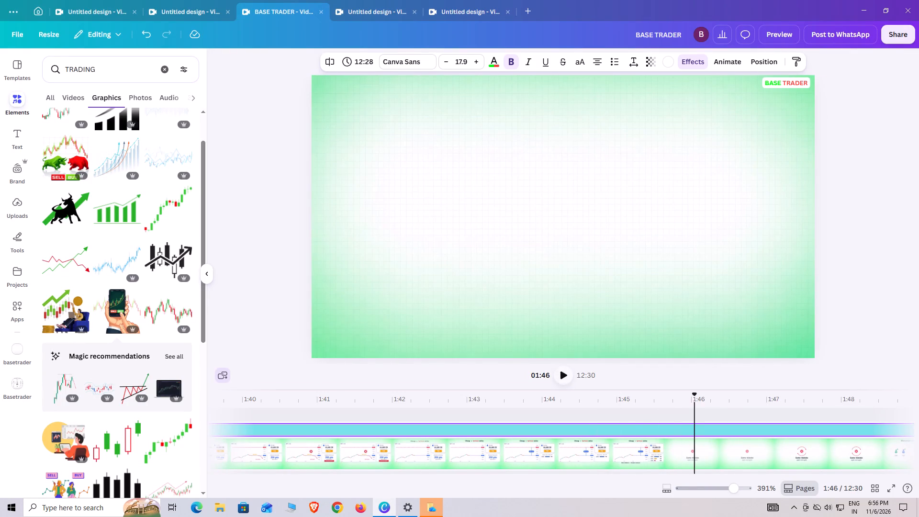
left_click(566, 373)
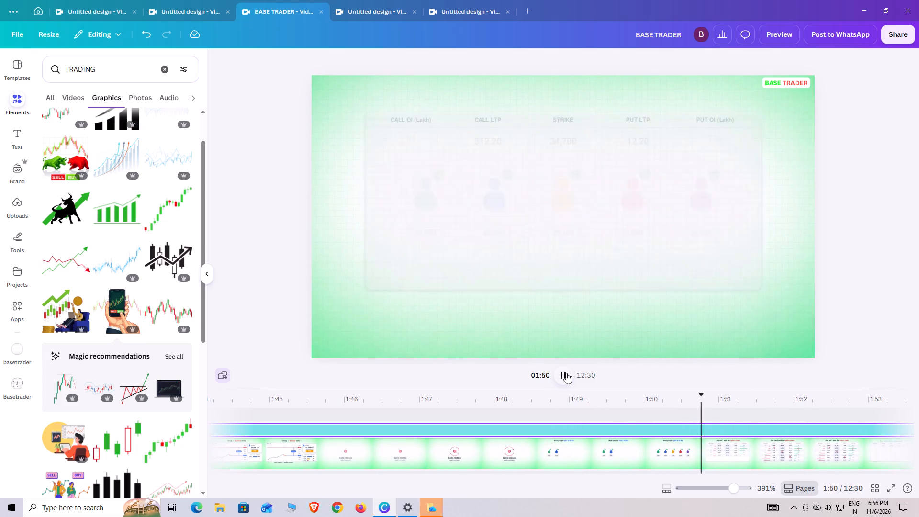
left_click(255, 429)
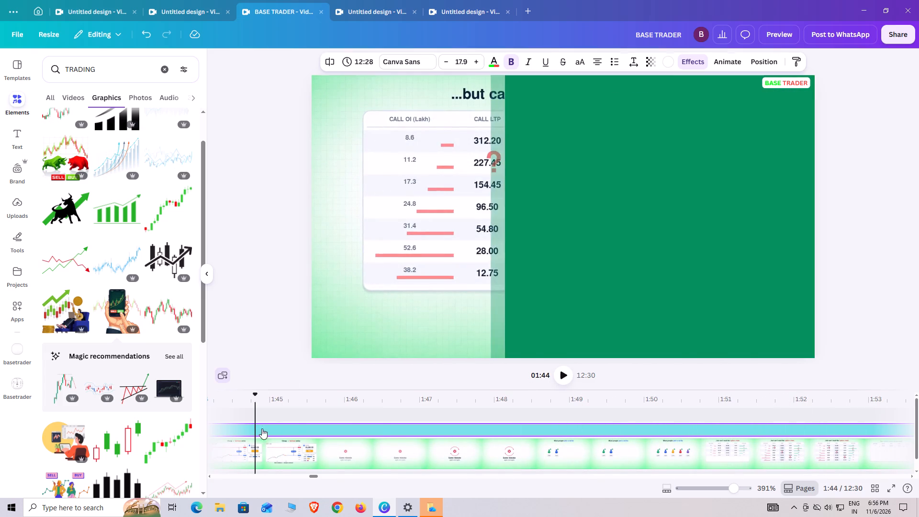
left_click(571, 374)
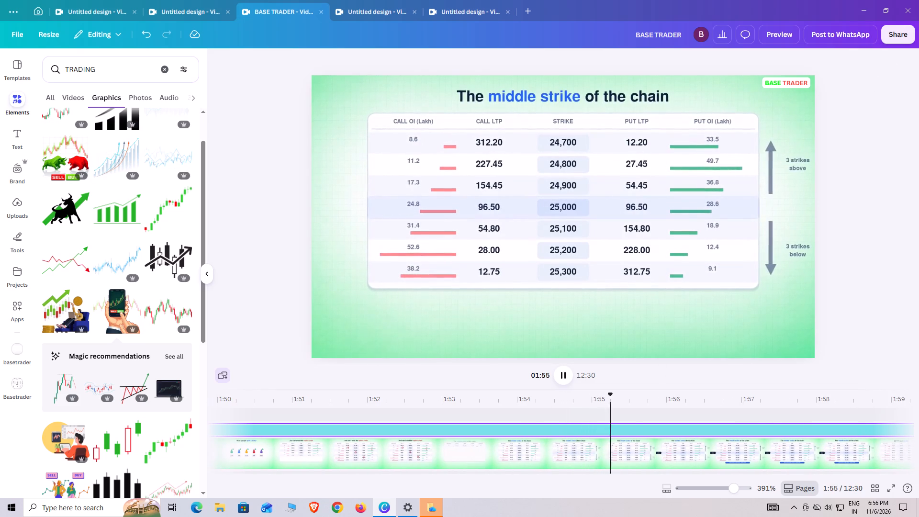
left_click_drag(716, 397, 786, 390)
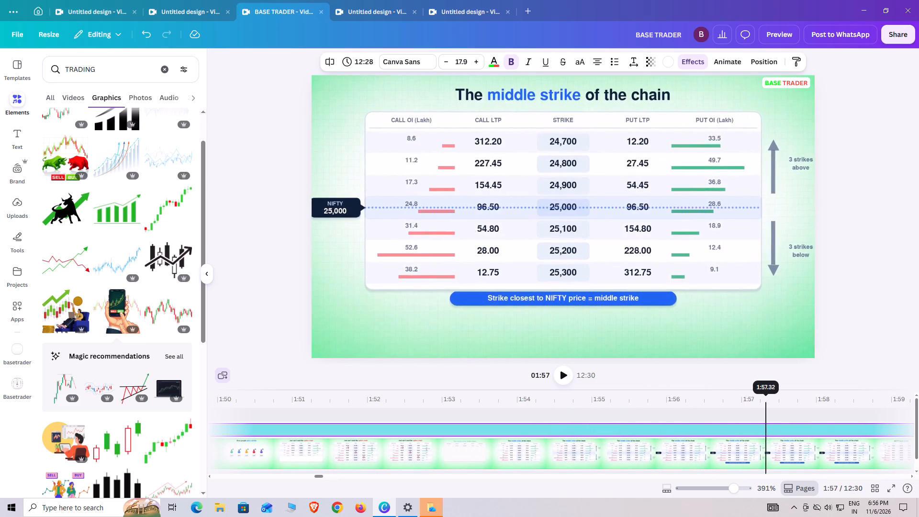
left_click_drag(786, 390, 918, 380)
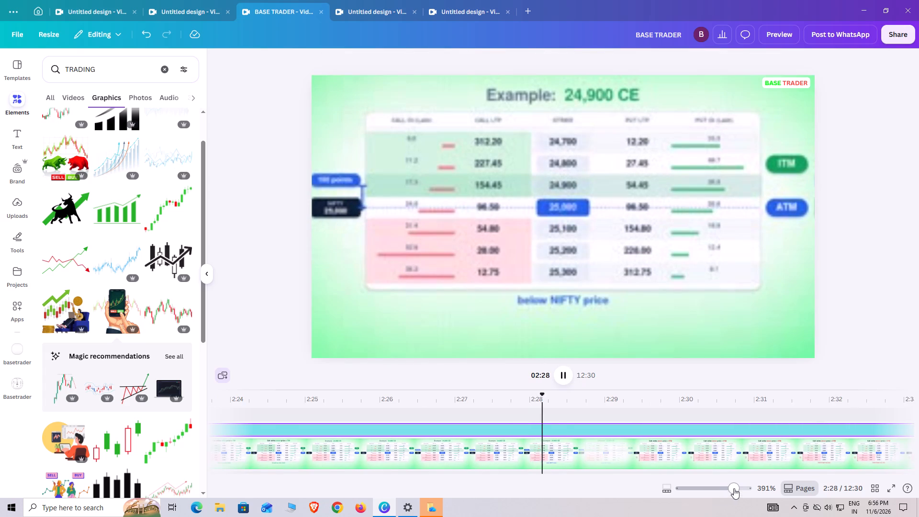
Play the final clip from about 11:04, in the "Mistake 2" scene, to review the closing part of the video.
left_click_drag(734, 488, 694, 494)
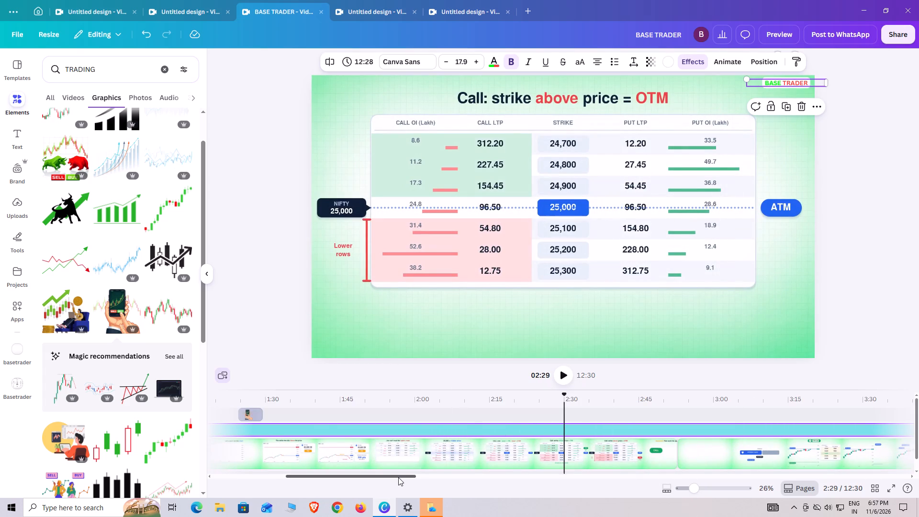
left_click_drag(398, 477, 673, 476)
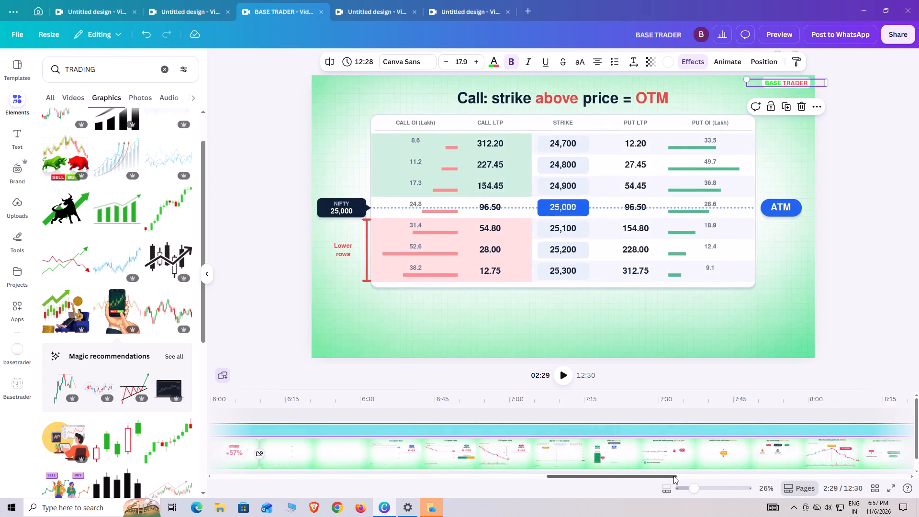
left_click_drag(673, 476, 906, 470)
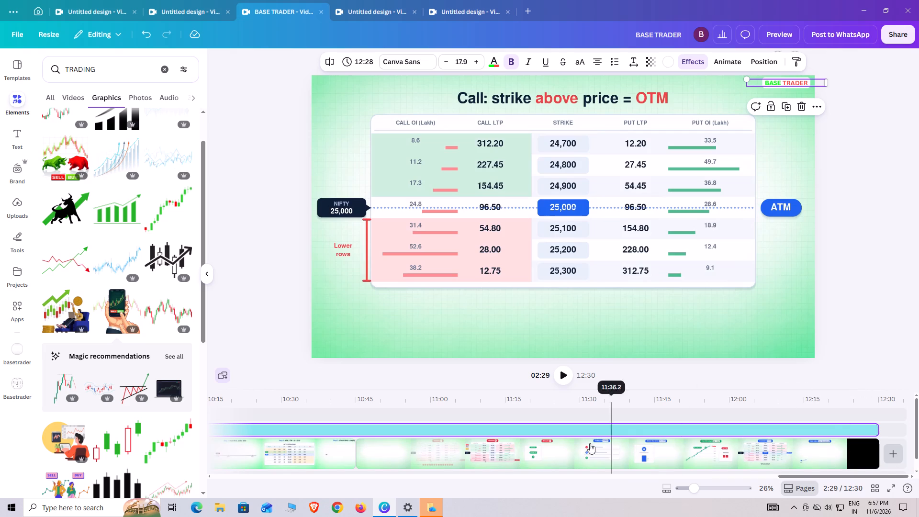
left_click(452, 441)
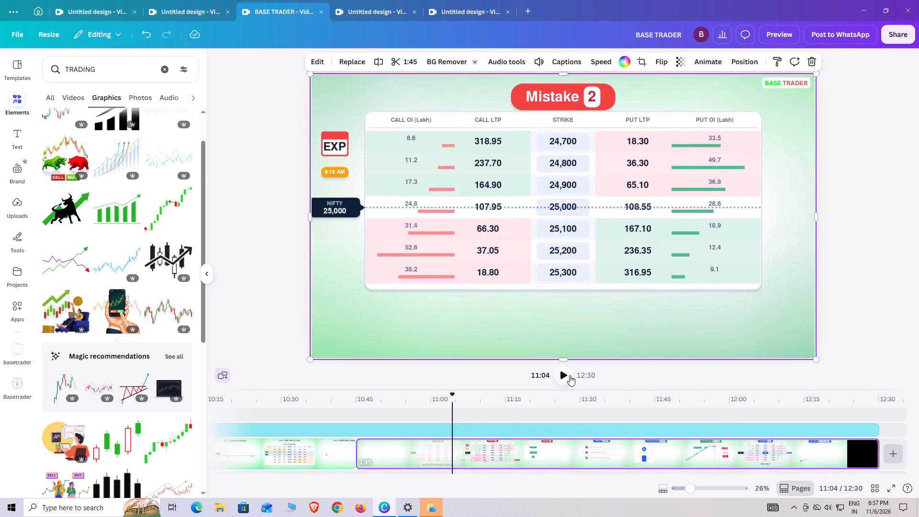
left_click(570, 375)
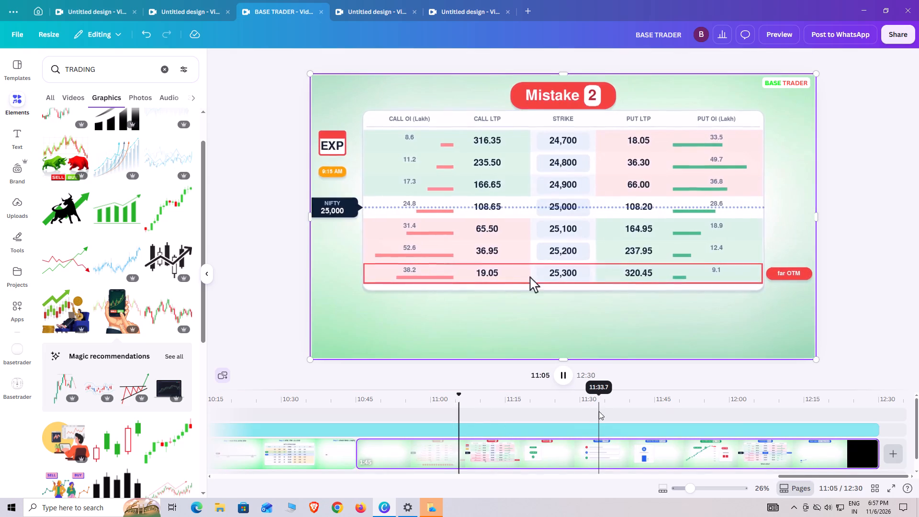
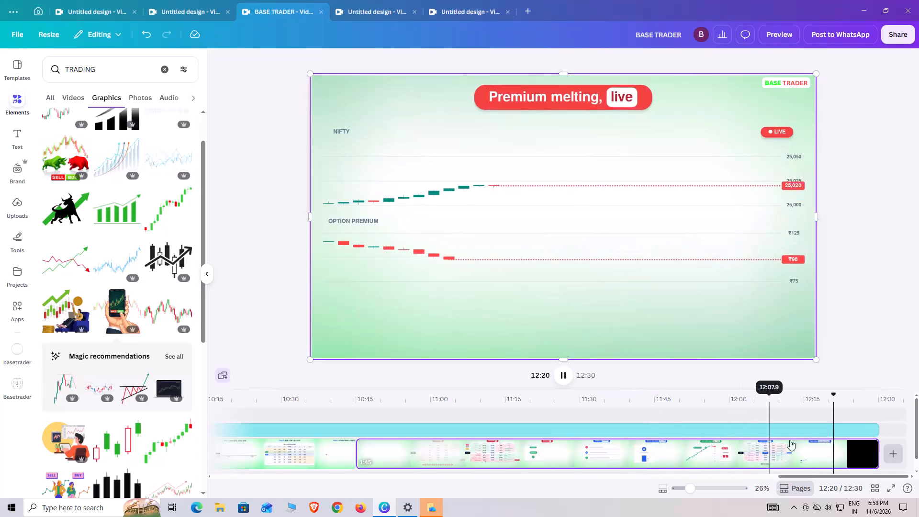
Play the closing scenes from the "Next video: one step ahead" slide near 12:14 and again from about 12:06 through to the end.
left_click(802, 432)
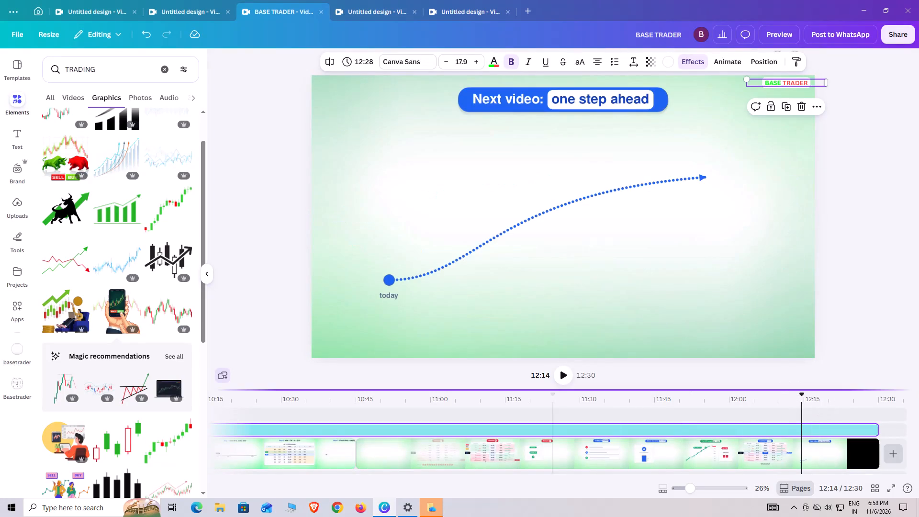
left_click(558, 376)
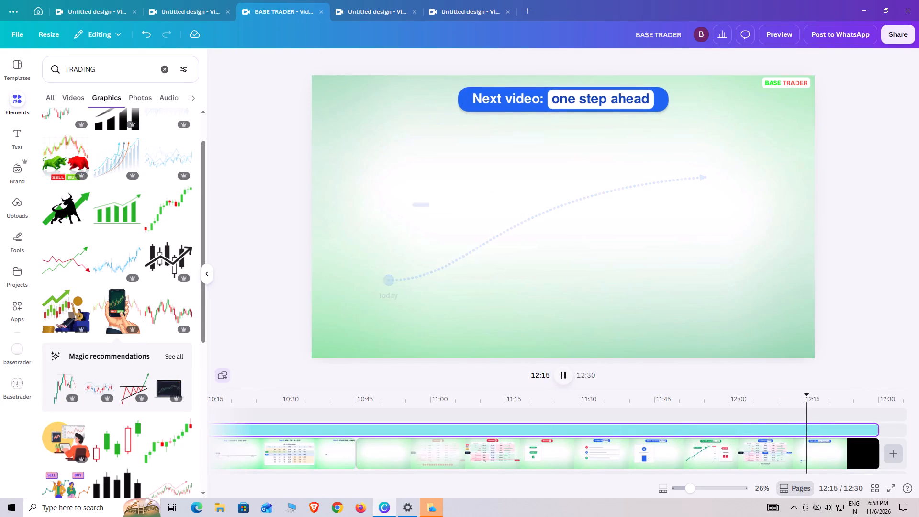
left_click(752, 419)
left_click(567, 376)
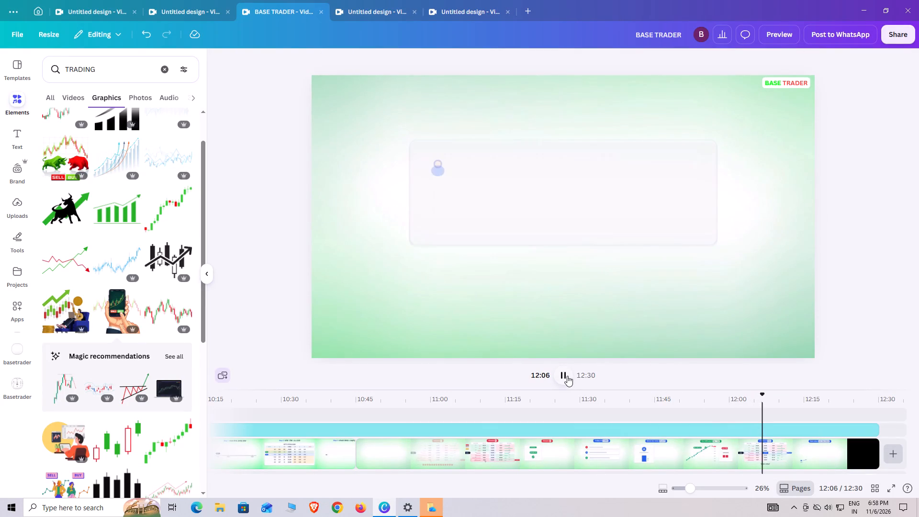
left_click(567, 376)
left_click(567, 376)
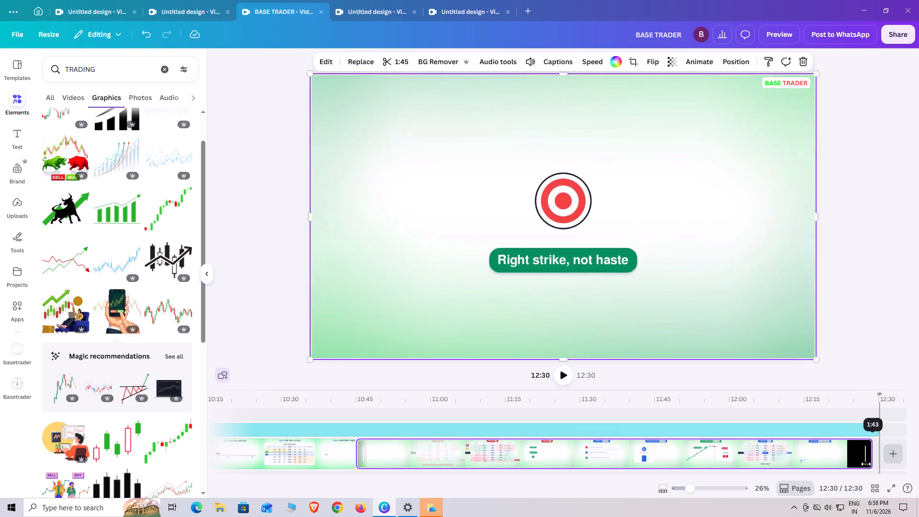
Trim the end of the final video clip to about 1:43 and replay the ending from about 12:25.
left_click(822, 465)
left_click(568, 377)
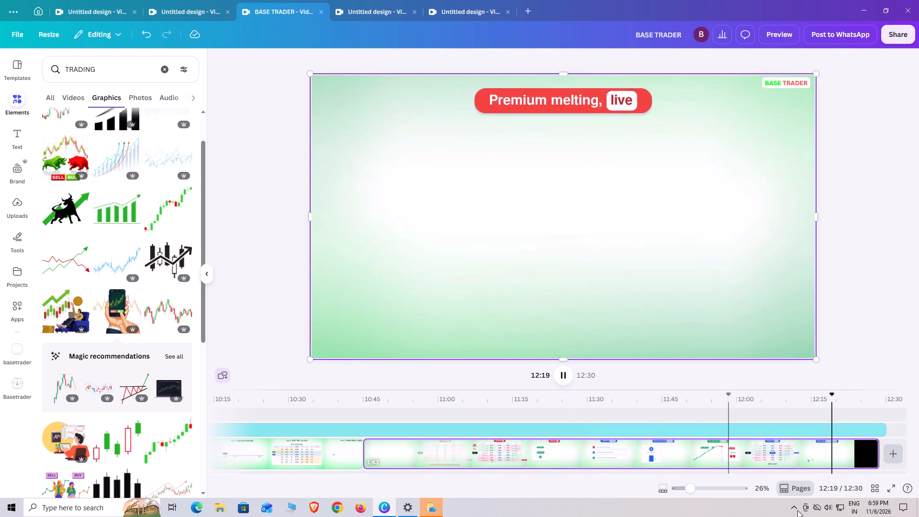
left_click(707, 488)
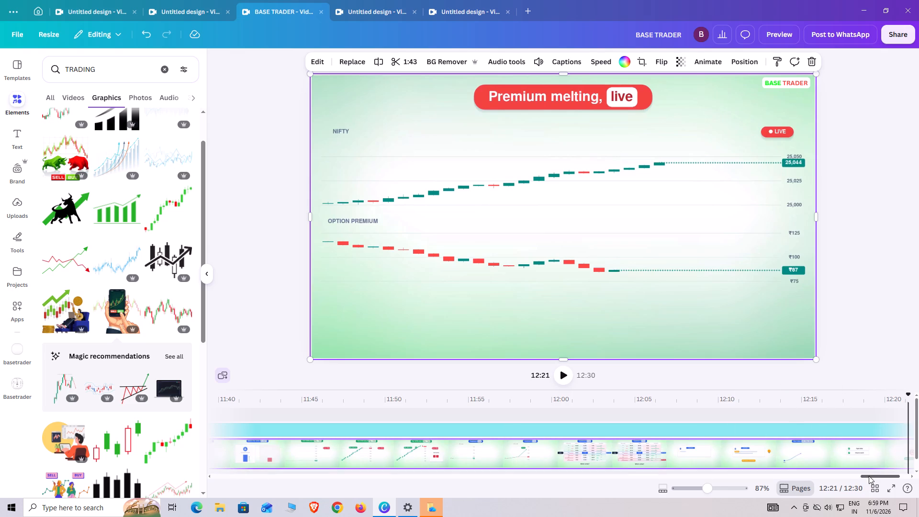
left_click_drag(869, 476, 918, 474)
left_click(560, 373)
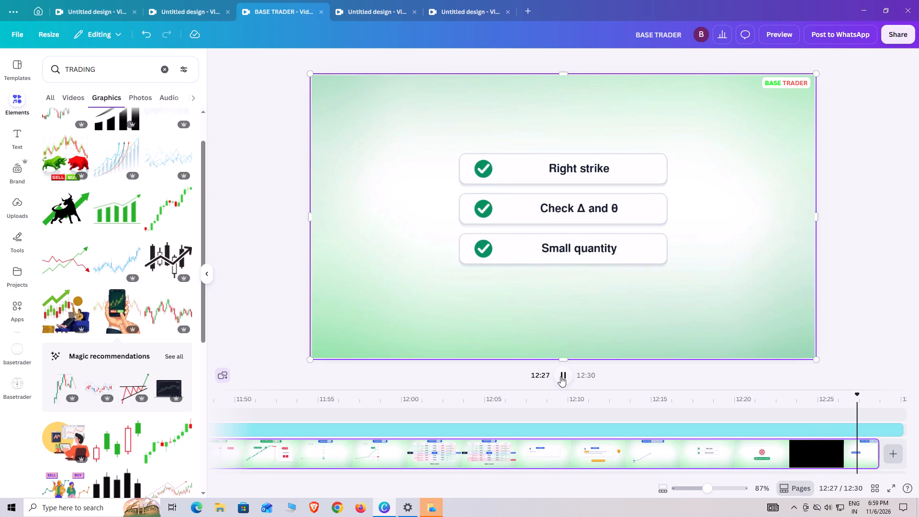
left_click(560, 376)
left_click(560, 376)
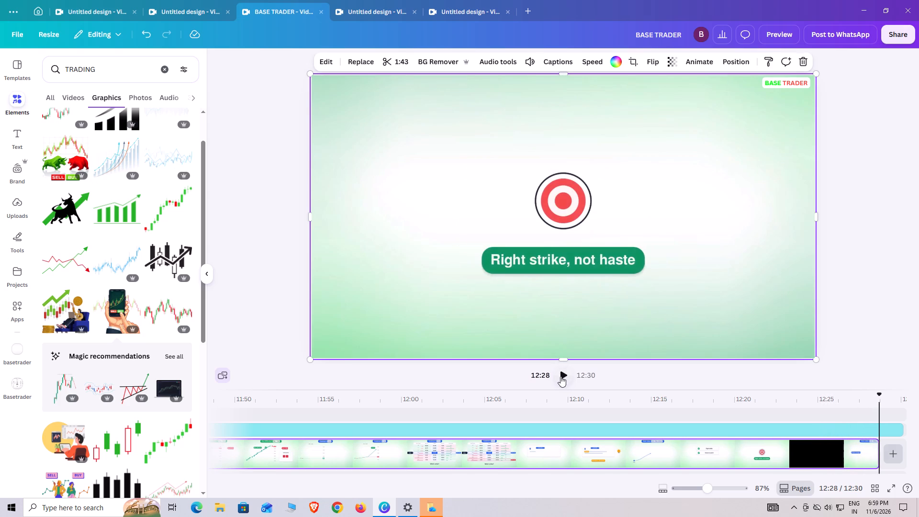
left_click(878, 454)
left_click_drag(875, 454, 866, 463)
left_click(827, 453)
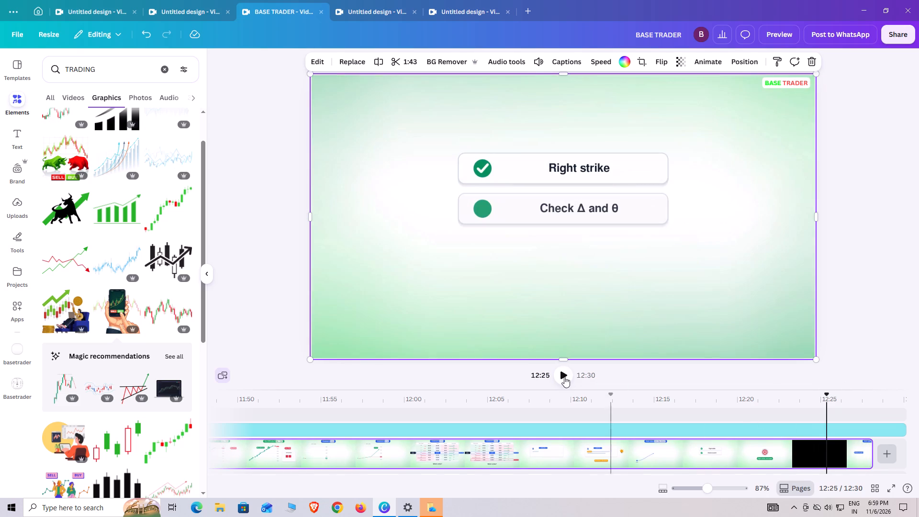
left_click(560, 372)
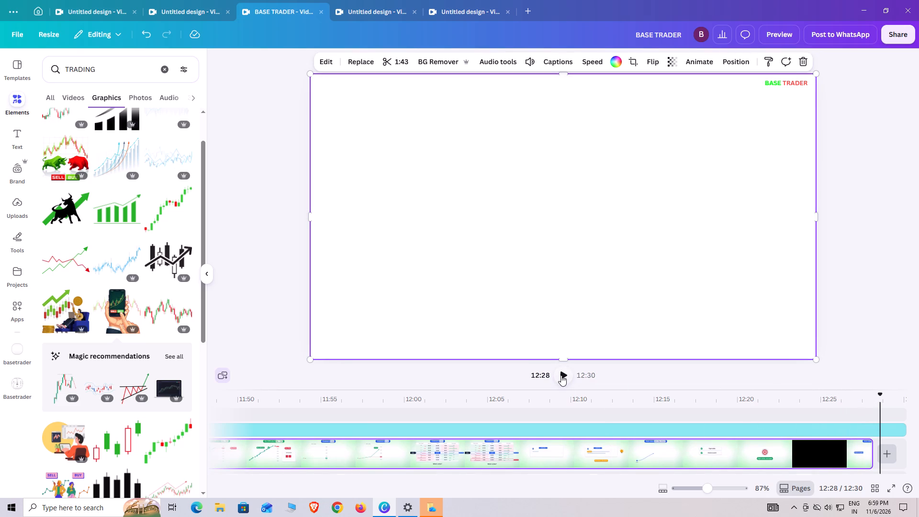
Shorten the BASE TRADER watermark text to a duration of 12:26 and play the ending.
left_click(800, 444)
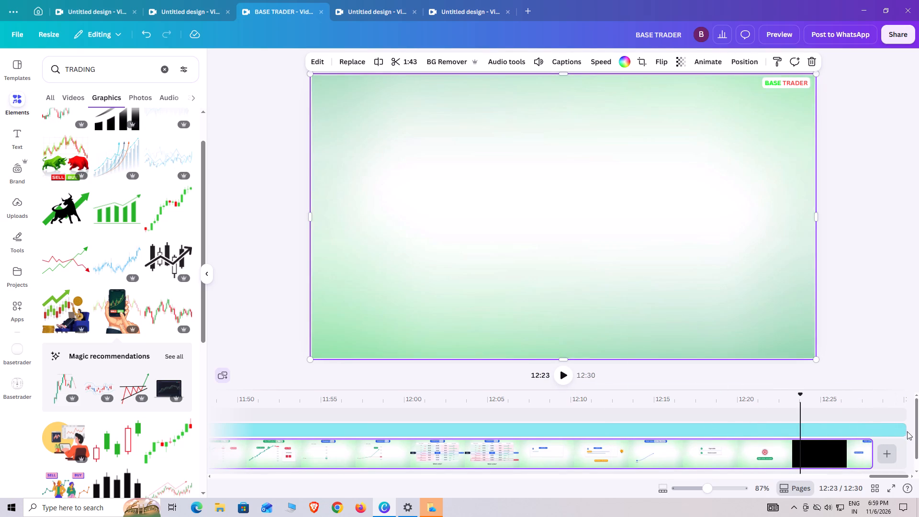
left_click_drag(903, 430, 871, 442)
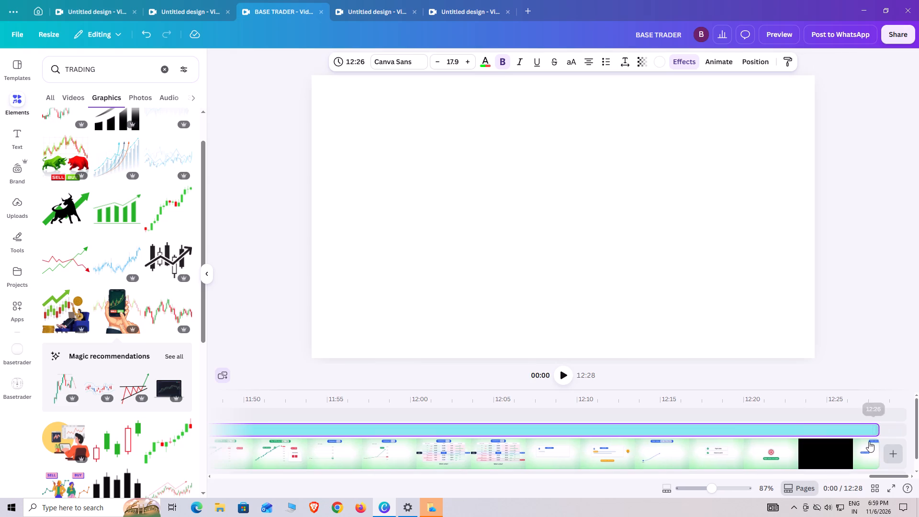
left_click(848, 430)
left_click(564, 375)
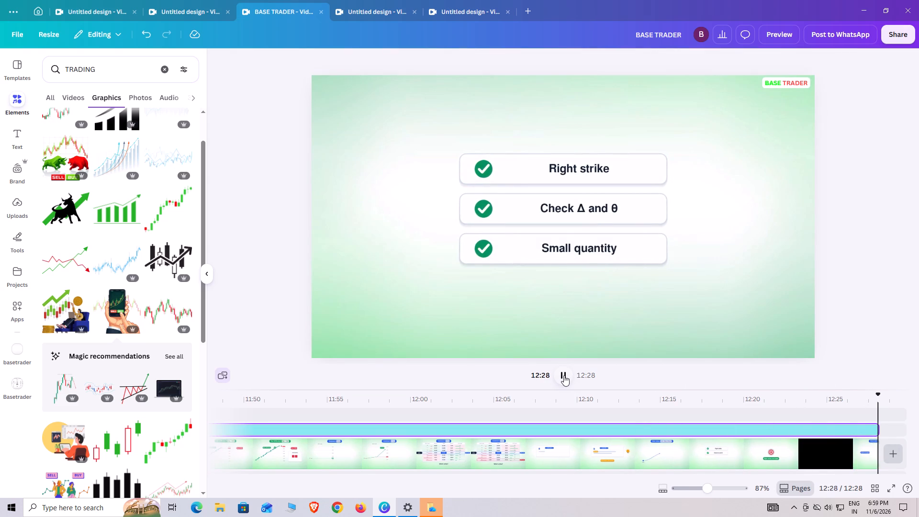
Fine-tune the end trim of the final video clip at about 1:43, just past the 12:28 mark.
left_click(878, 462)
left_click(720, 486)
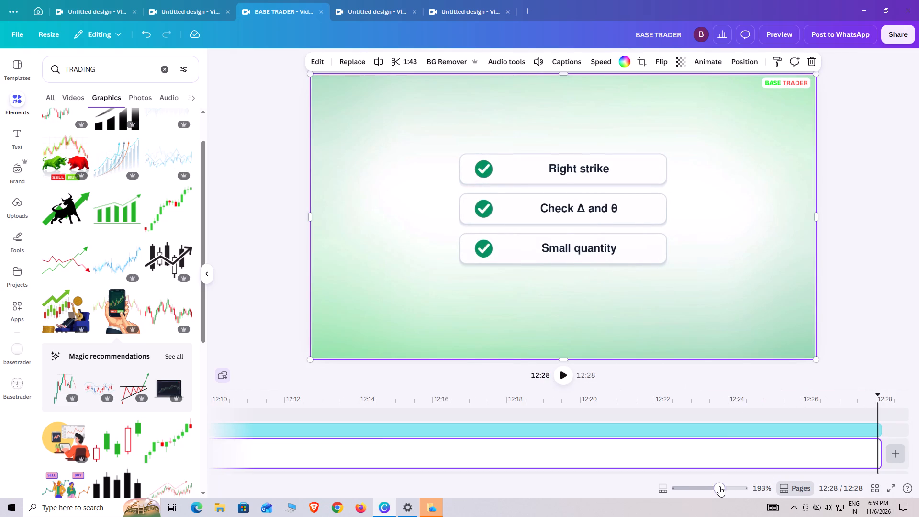
left_click(729, 486)
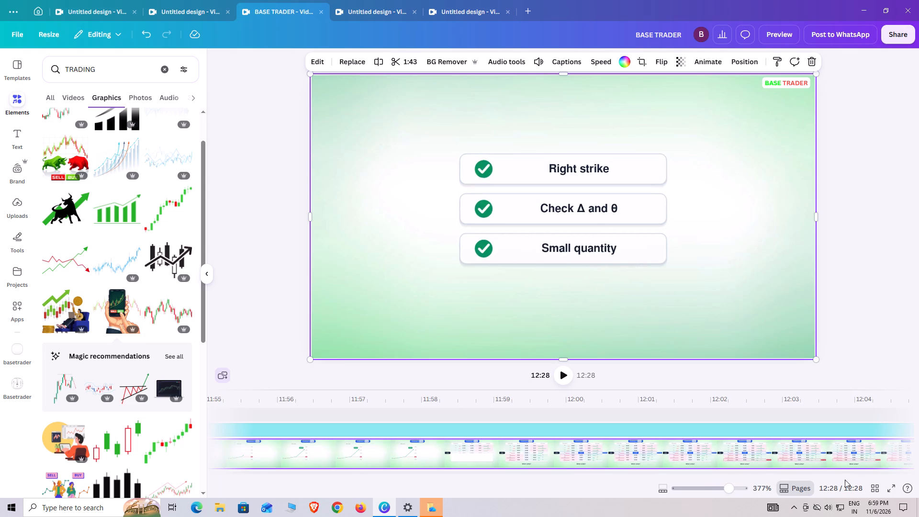
left_click_drag(884, 475, 918, 474)
left_click_drag(872, 456, 874, 460)
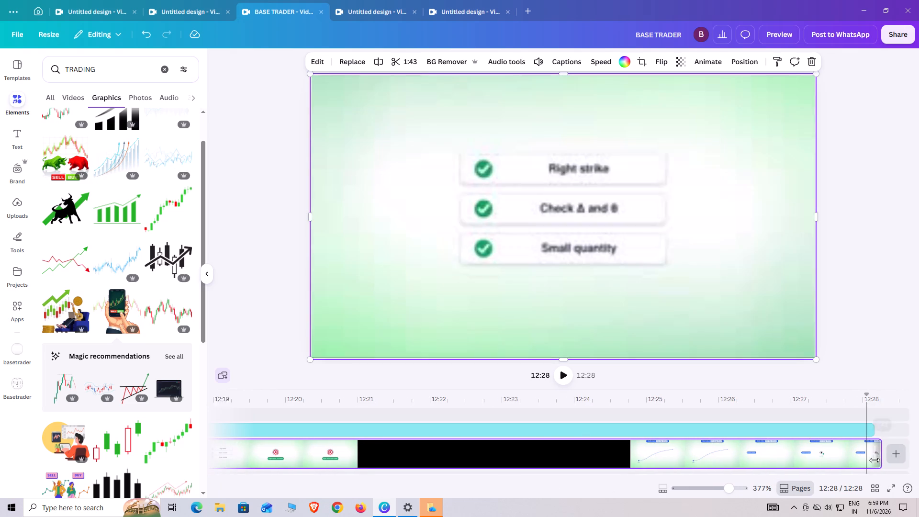
left_click_drag(874, 460, 874, 461)
left_click_drag(872, 458, 870, 459)
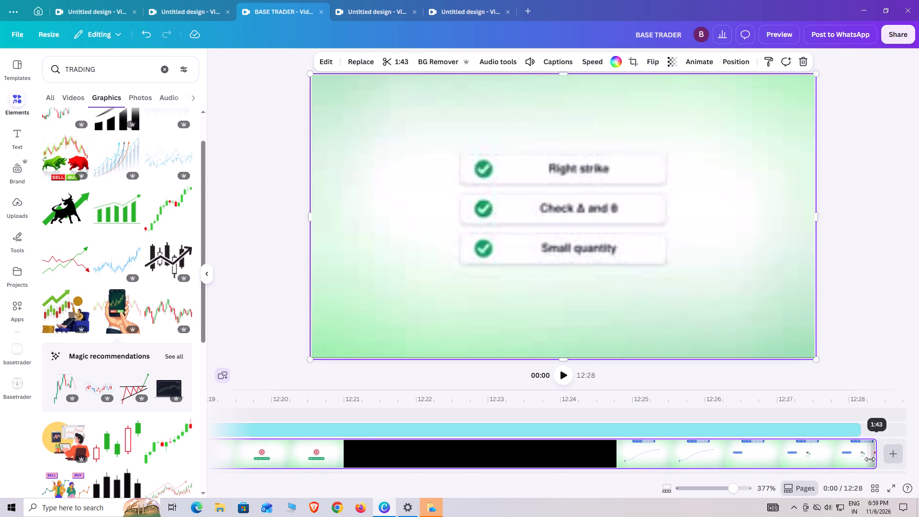
left_click_drag(870, 459, 865, 462)
Replay the last second of the video from about 12:27 several times to check how the "Right strike" checklist scene ends.
left_click(843, 451)
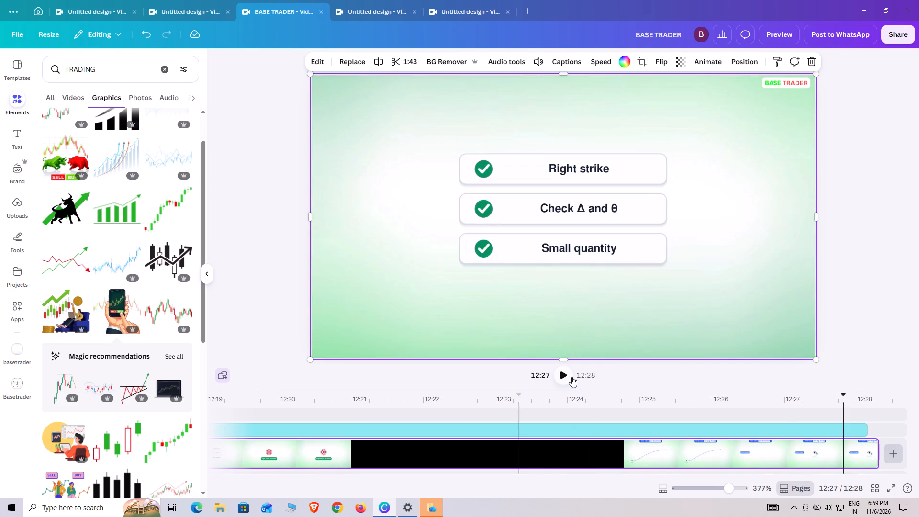
left_click(570, 376)
left_click(567, 377)
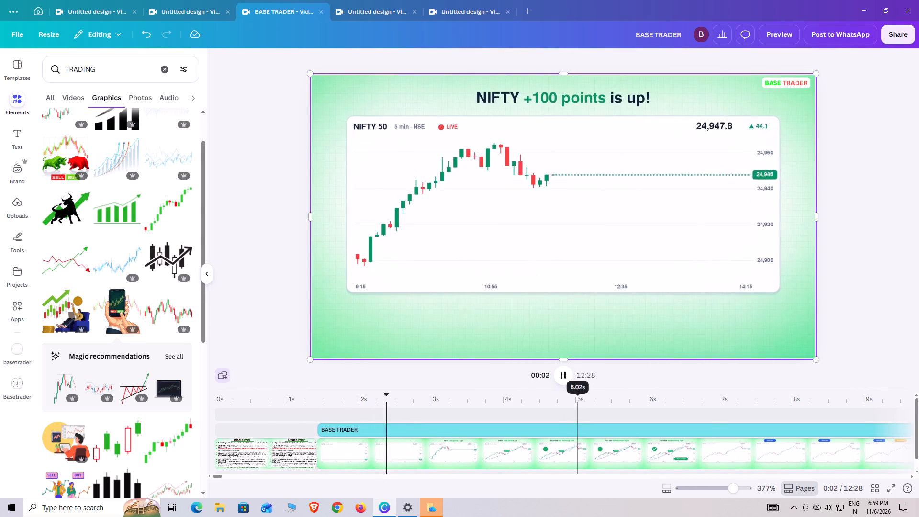
left_click(565, 380)
left_click_drag(215, 476, 226, 477)
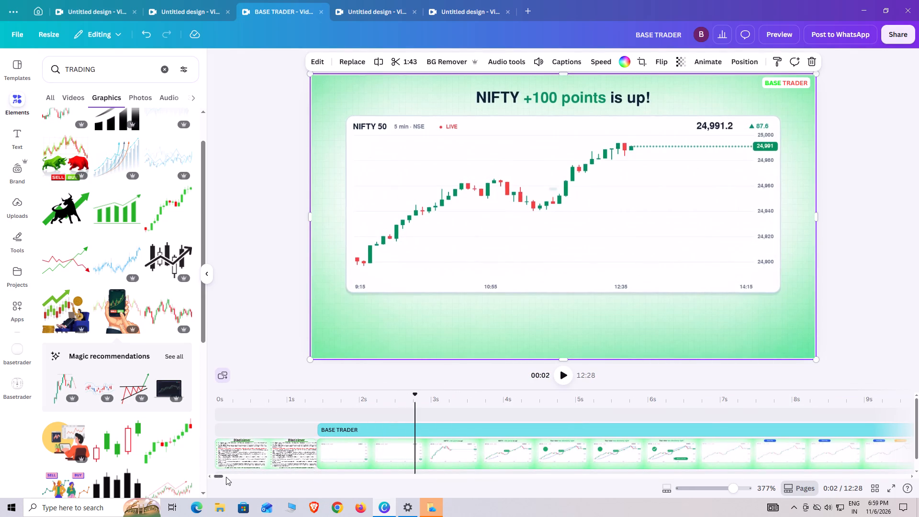
left_click_drag(226, 477, 918, 480)
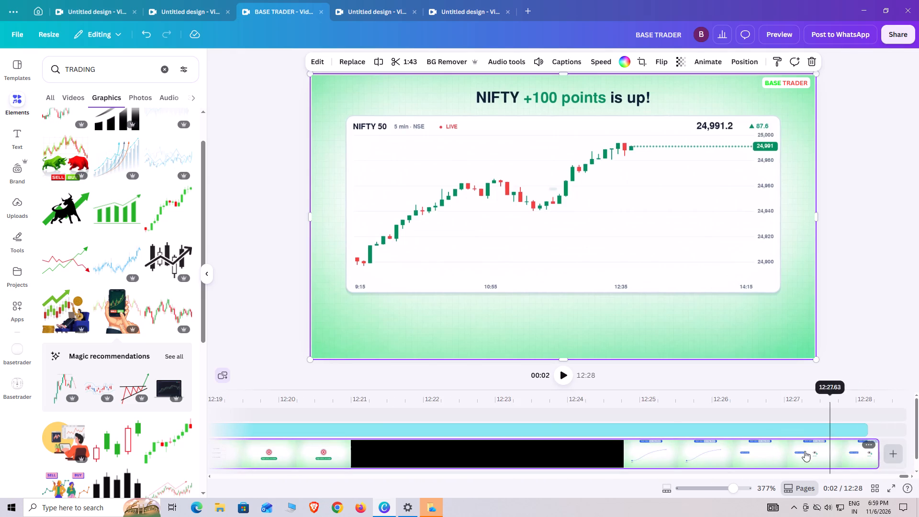
left_click(799, 450)
left_click(562, 374)
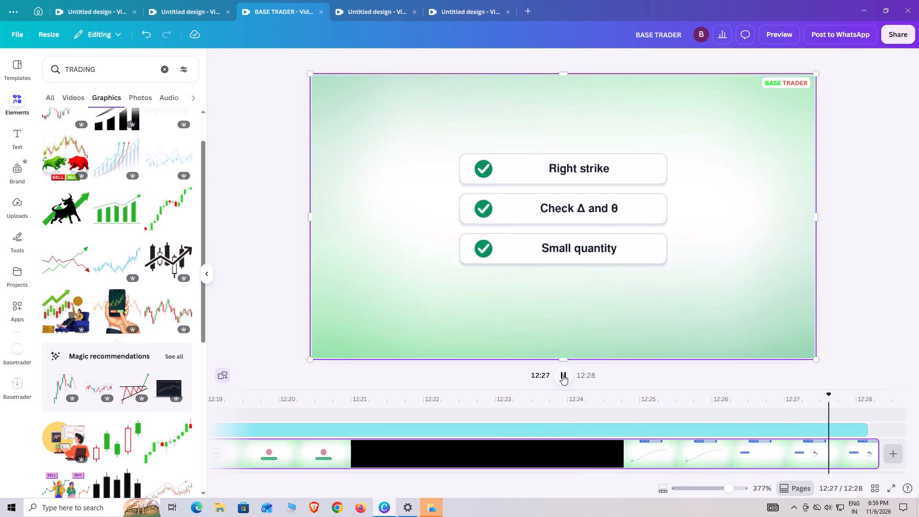
left_click(562, 374)
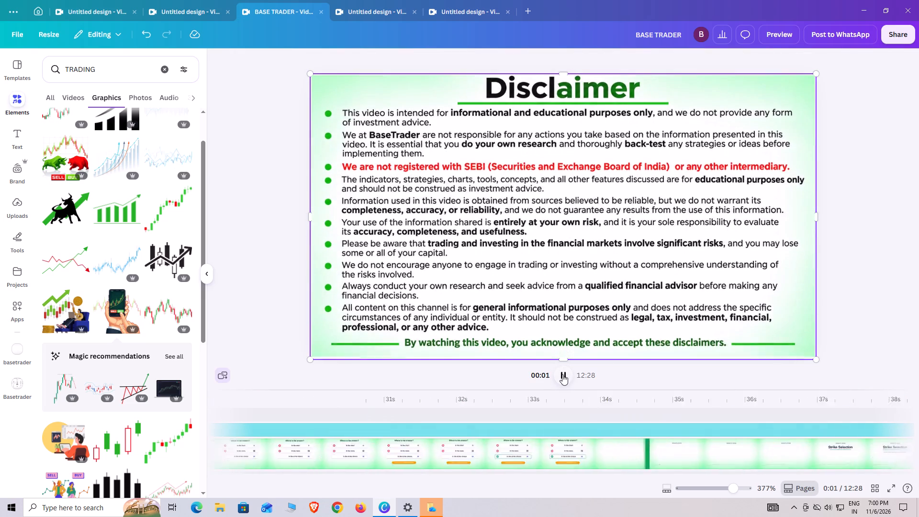
left_click(562, 374)
left_click_drag(218, 477, 918, 477)
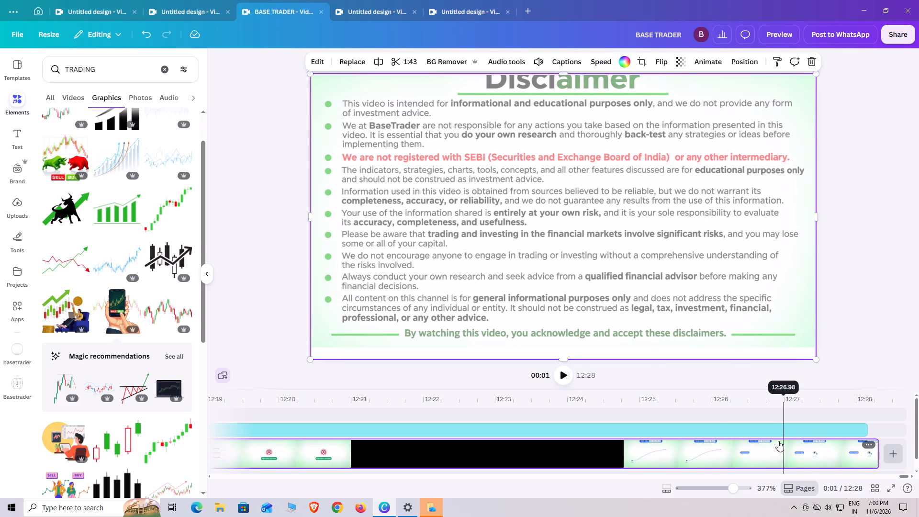
left_click(778, 441)
left_click(557, 372)
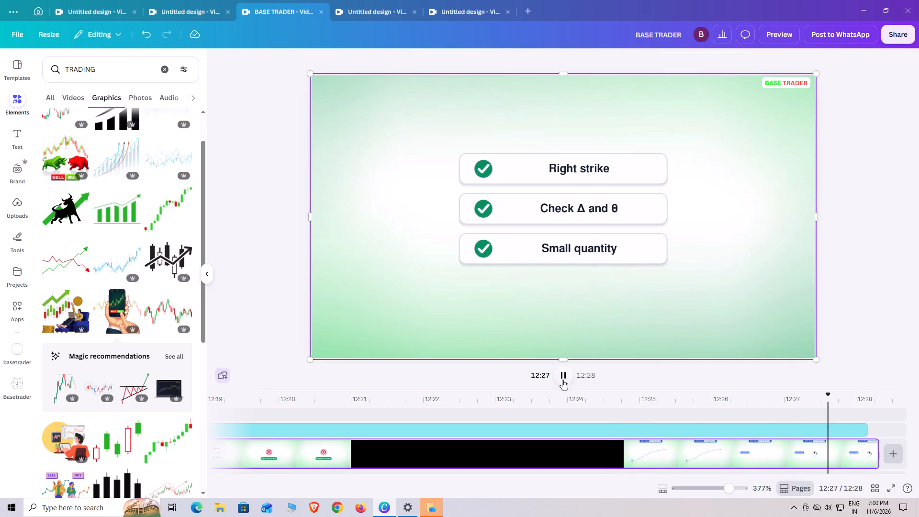
left_click(562, 380)
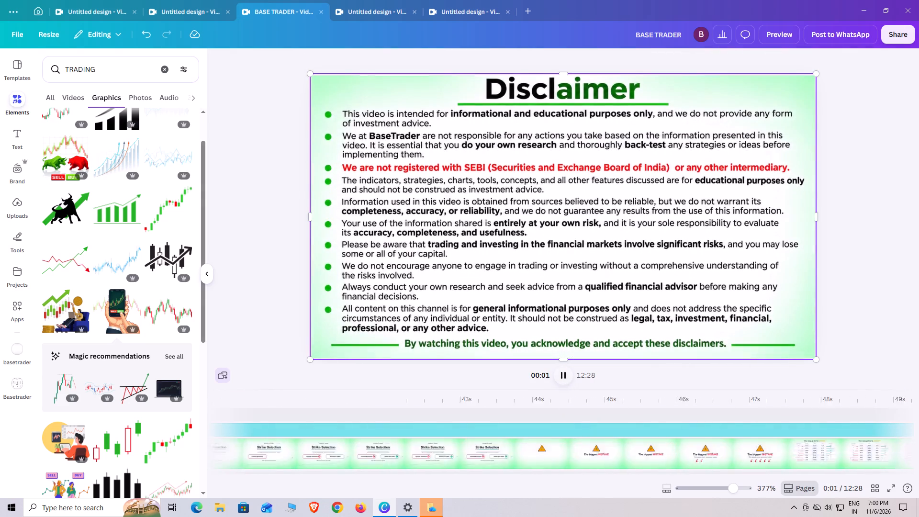
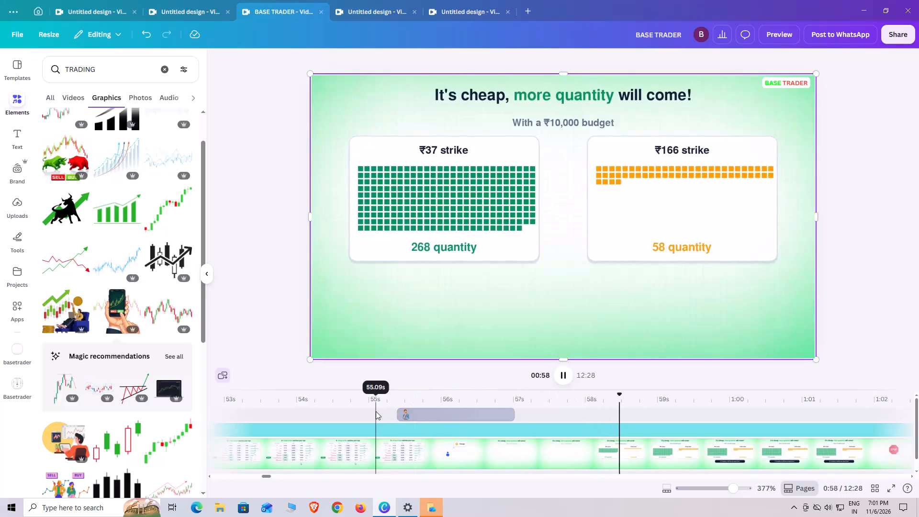
Extend the start of the person graphic slightly earlier on the timeline, to just after the 55-second mark.
left_click(376, 411)
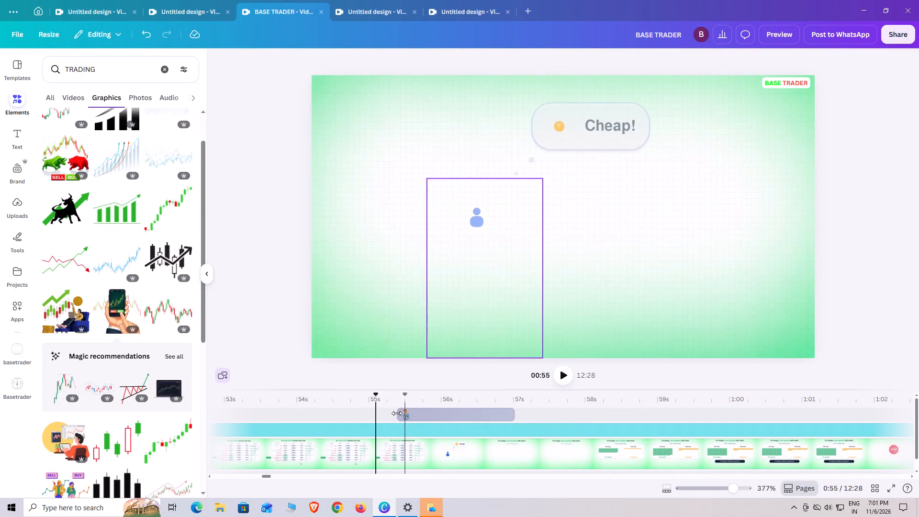
left_click_drag(397, 413, 392, 416)
left_click(381, 410)
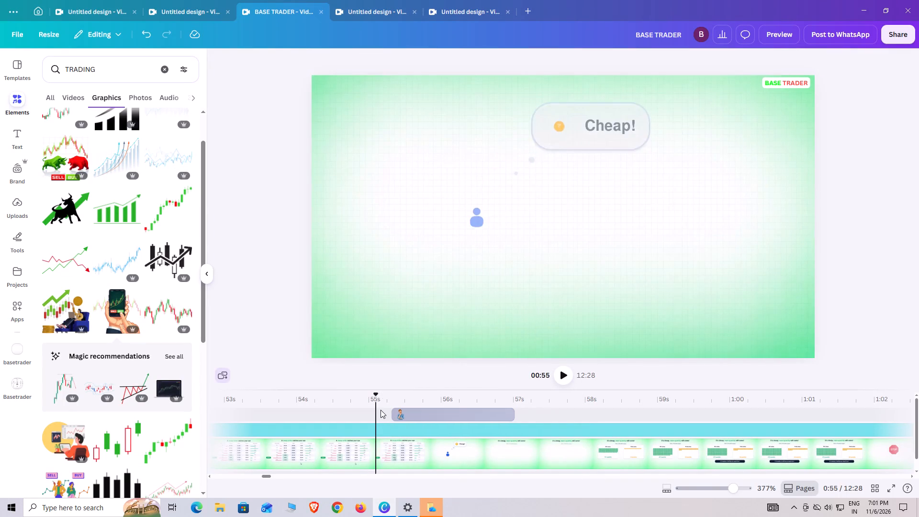
Play the video from 0:55 to about 1:35 to check how the graphics are timed against the scenes.
left_click(564, 377)
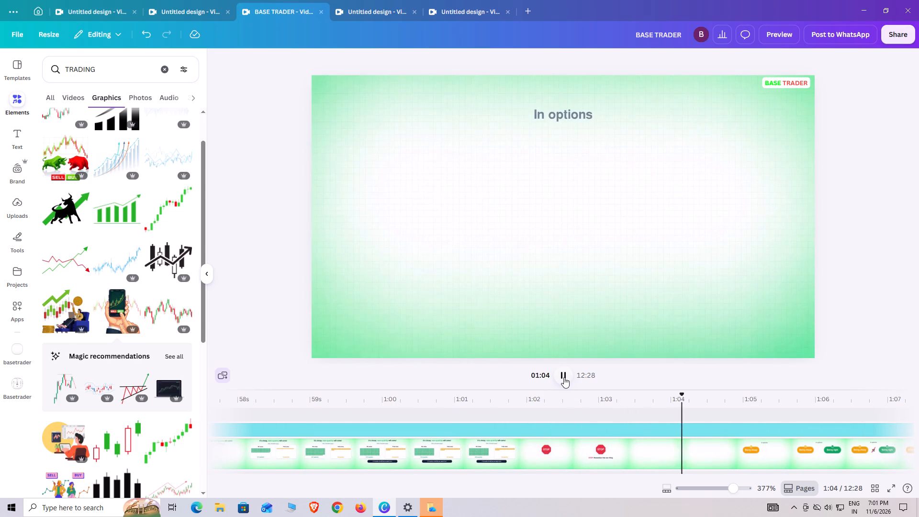
left_click(564, 377)
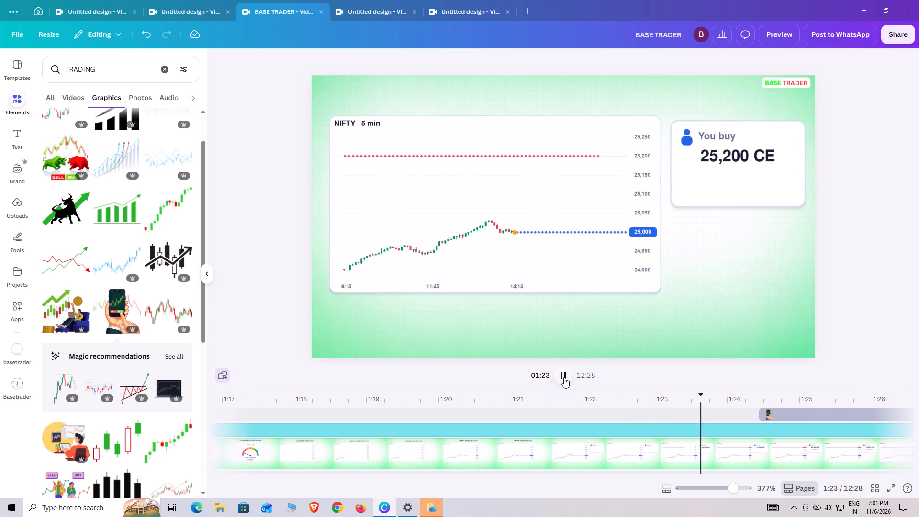
left_click(564, 377)
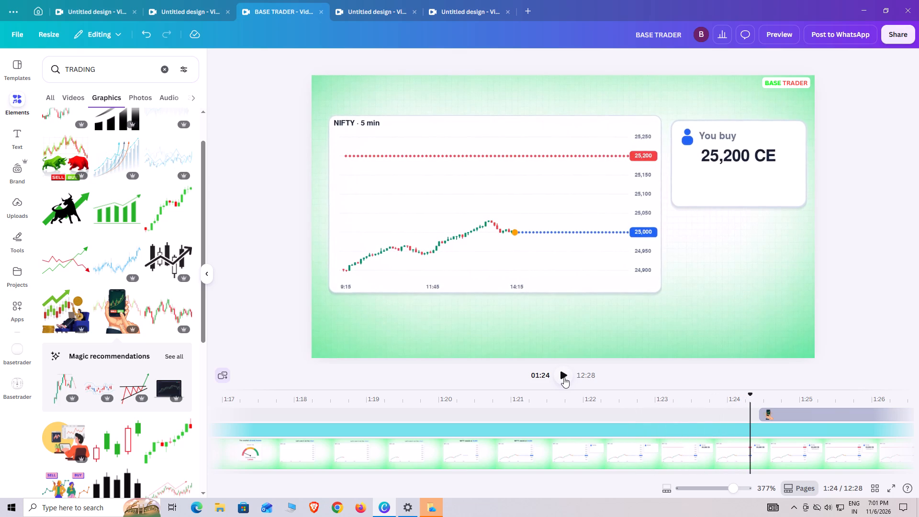
left_click(564, 377)
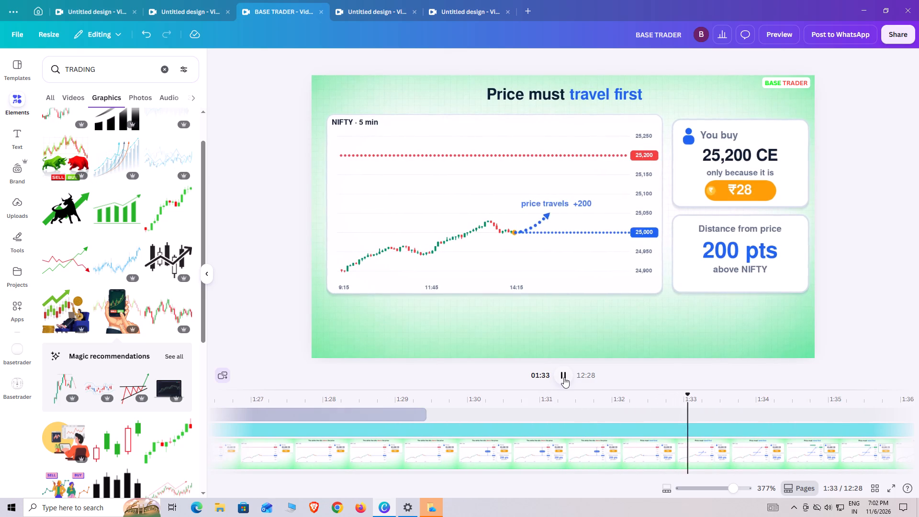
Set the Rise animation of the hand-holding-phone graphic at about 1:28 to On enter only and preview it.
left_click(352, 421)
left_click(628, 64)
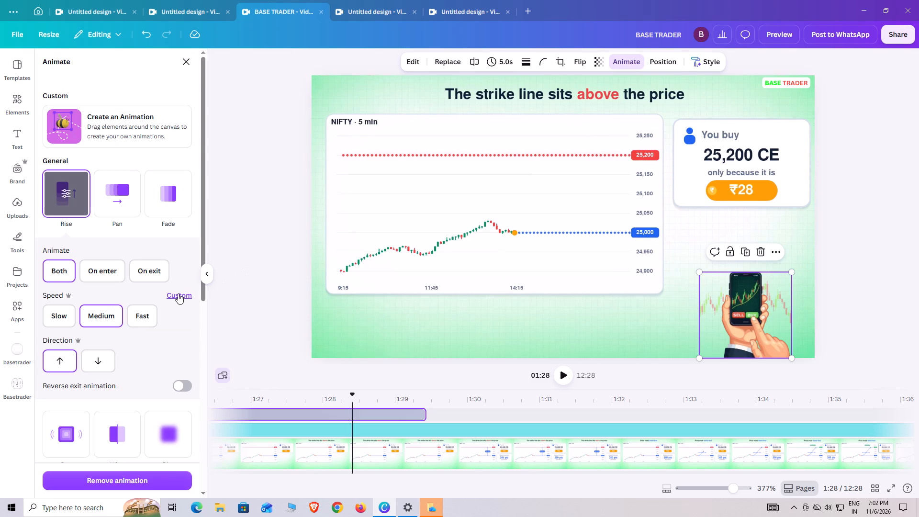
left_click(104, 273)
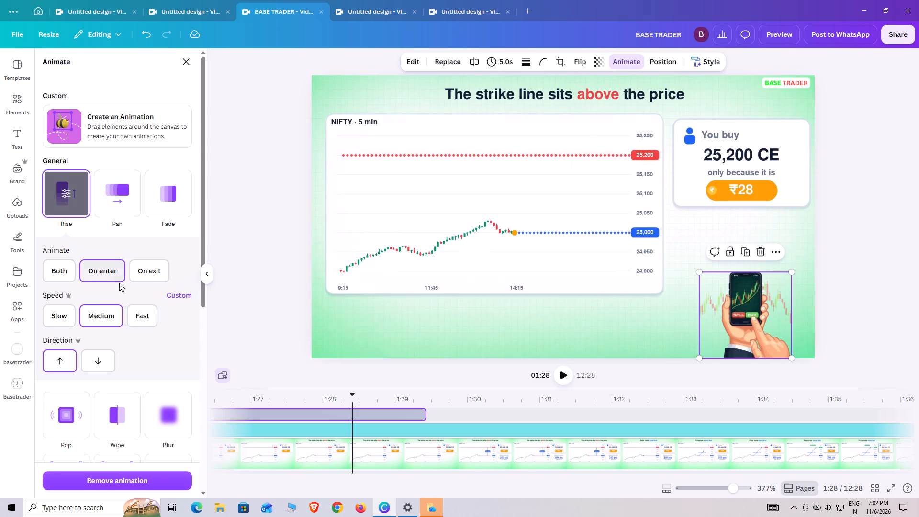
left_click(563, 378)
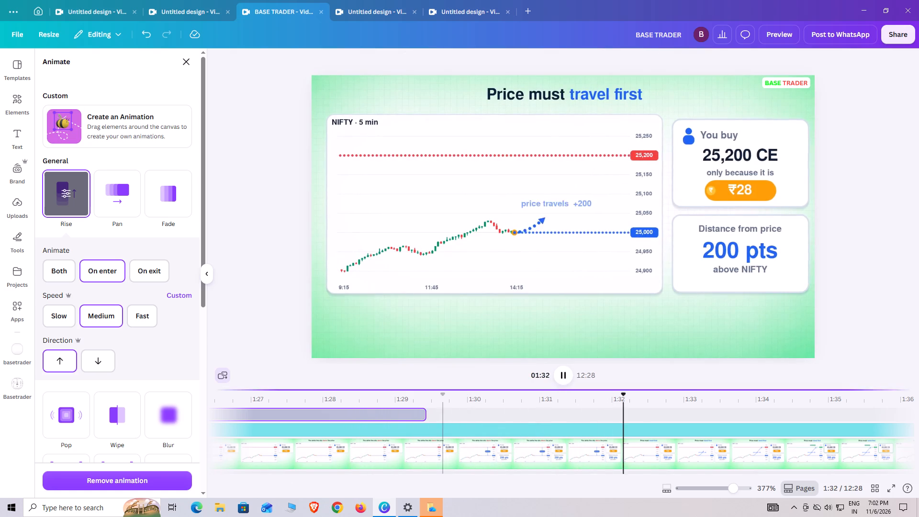
Change the hand-holding-phone graphic's animation to Pan and preview how it exits from about 1:28.
left_click(357, 417)
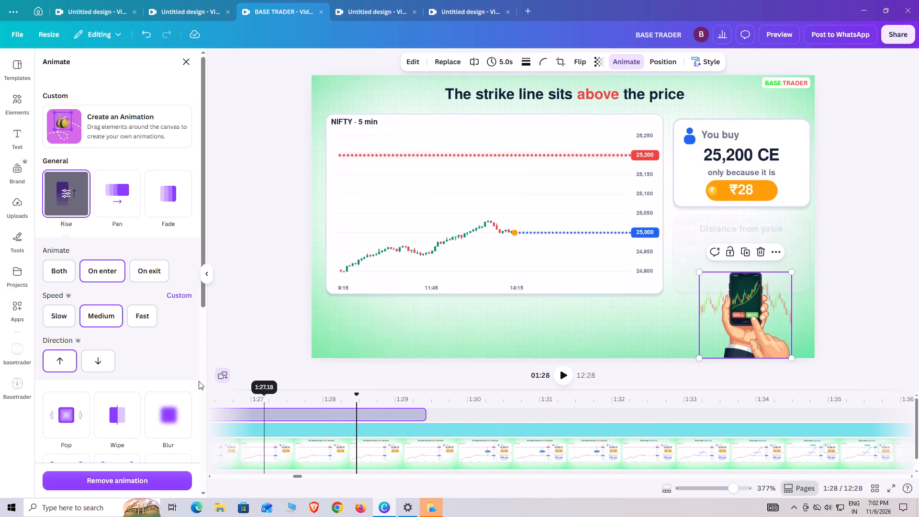
scroll(174, 371, "down", 4)
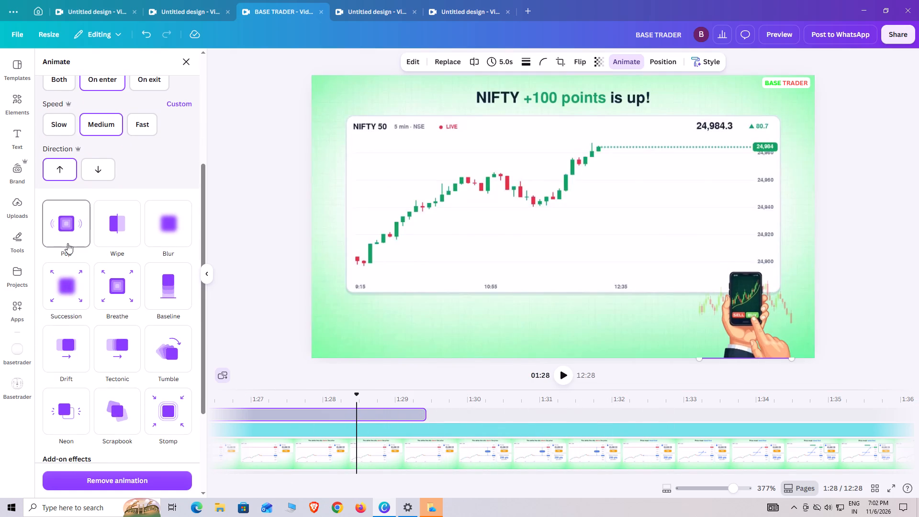
scroll(134, 404, "down", 3)
scroll(105, 336, "up", 3)
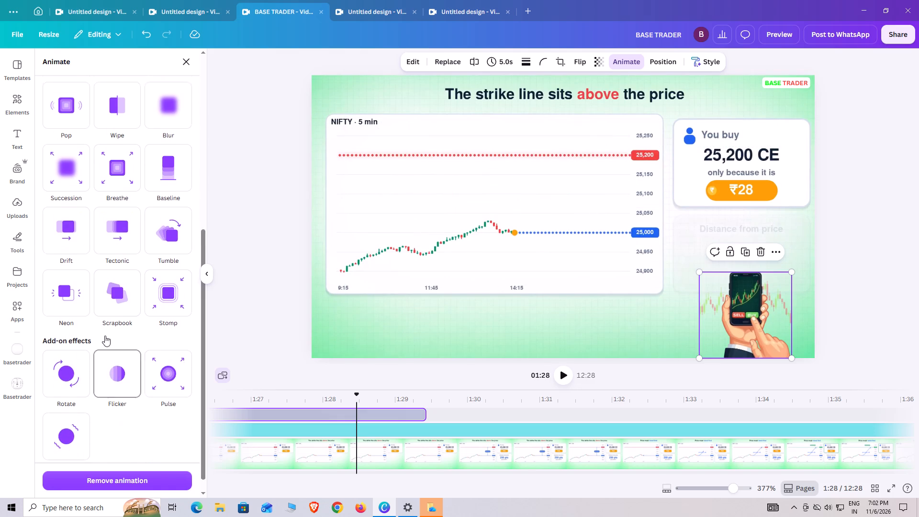
scroll(105, 336, "up", 1)
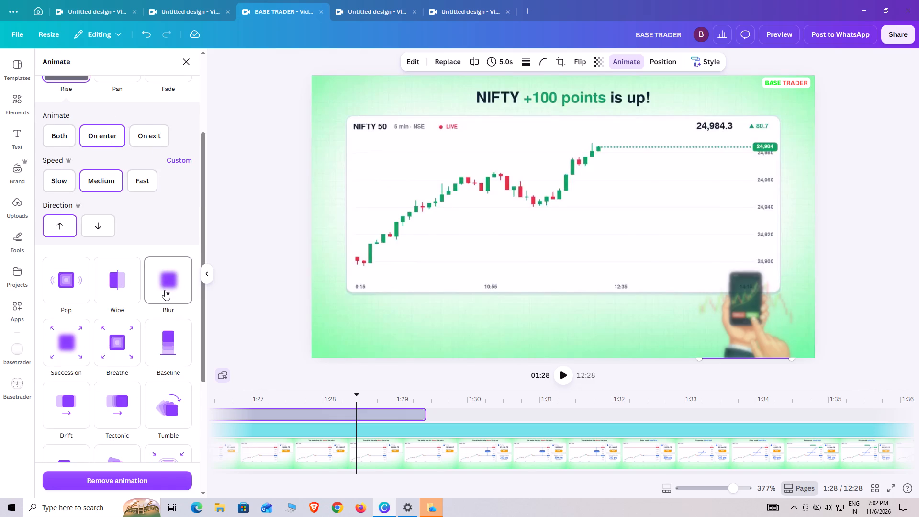
scroll(163, 287, "up", 6)
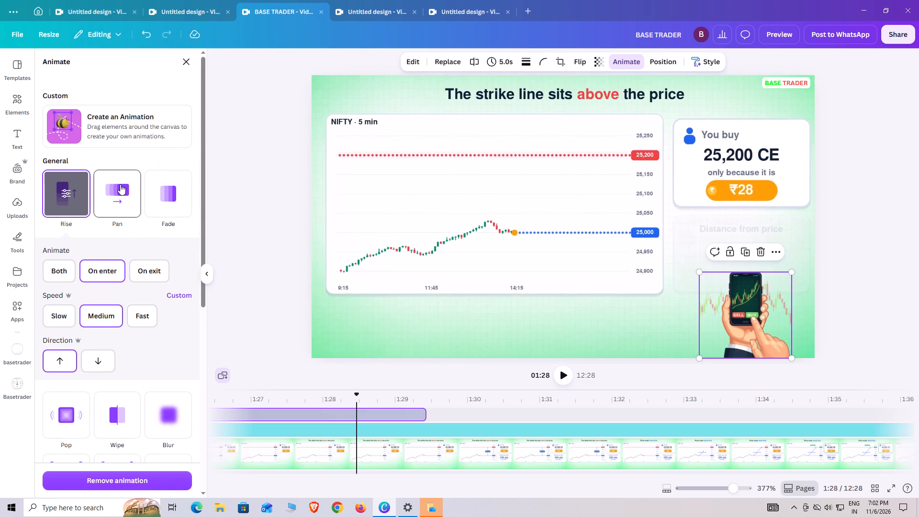
left_click(55, 199)
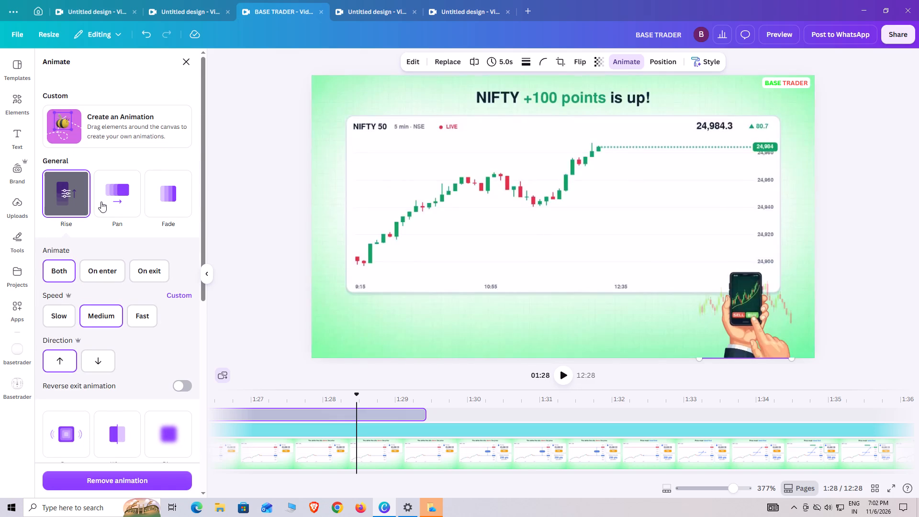
left_click(107, 201)
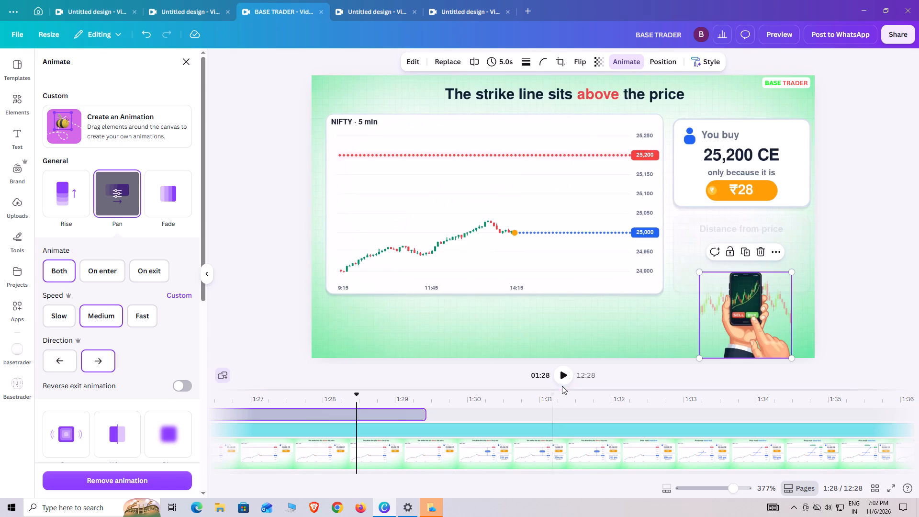
left_click(565, 379)
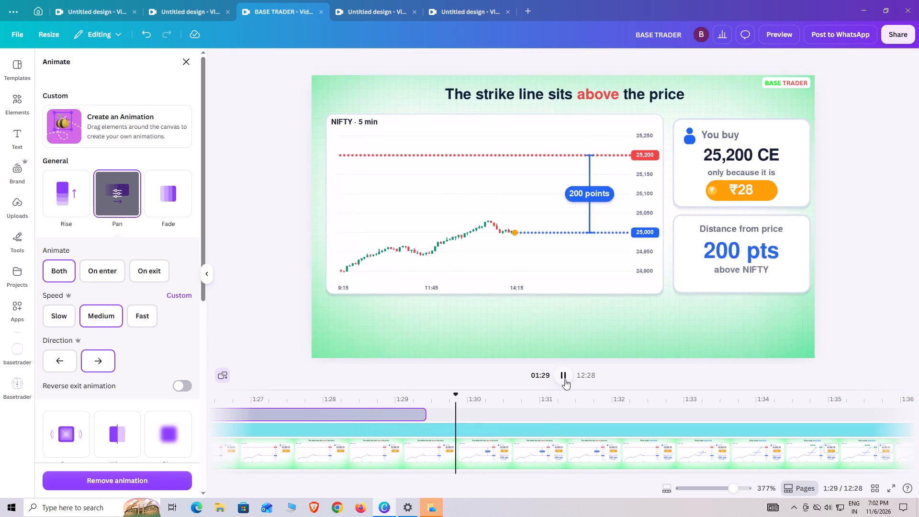
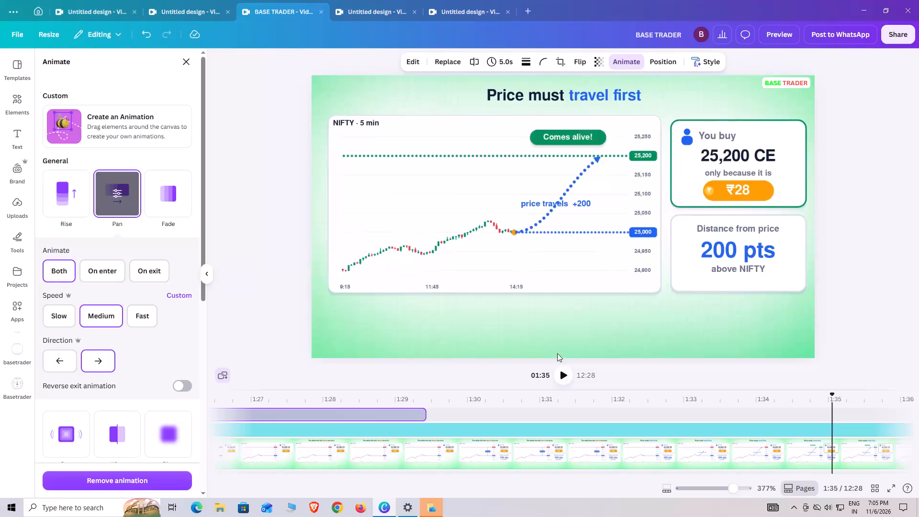
Play the video from 1:35 to review the timing of the scenes after the hand-holding-phone graphic.
left_click(567, 376)
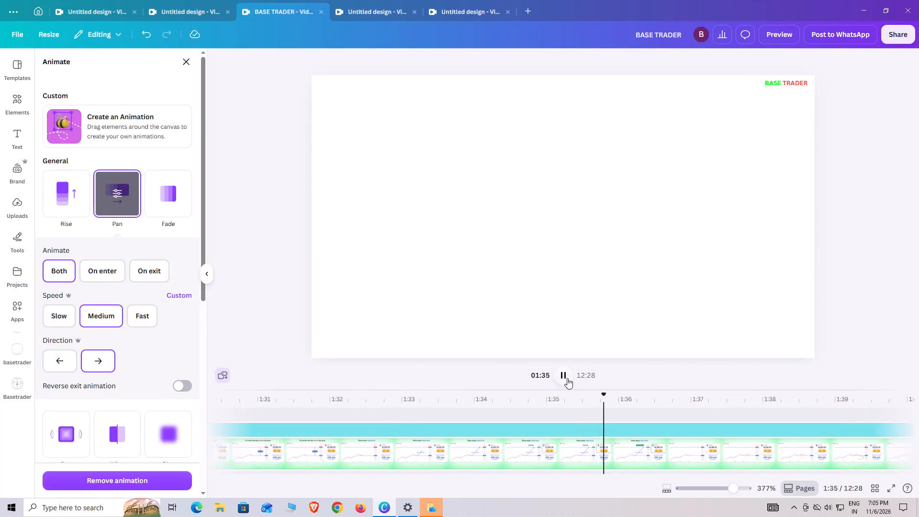
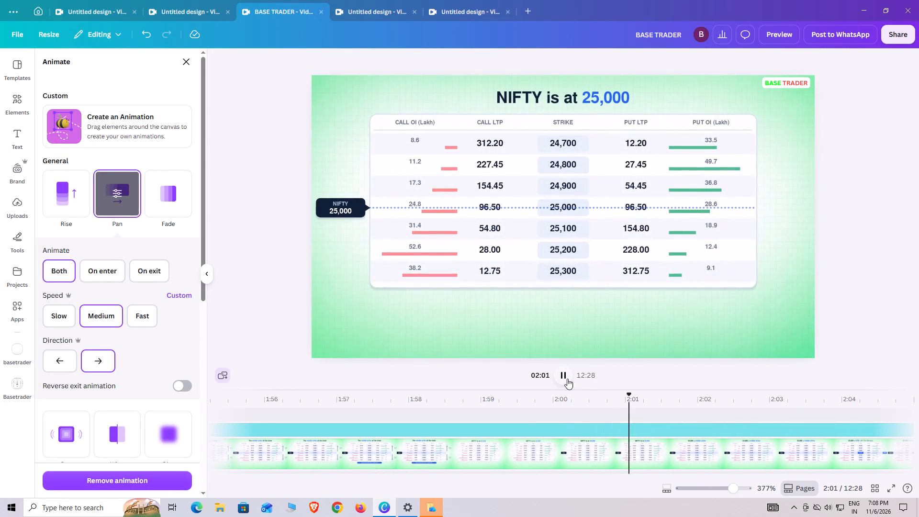
Pause the video at about 2:01, on the "NIFTY is at 25,000" option chain scene.
left_click(567, 379)
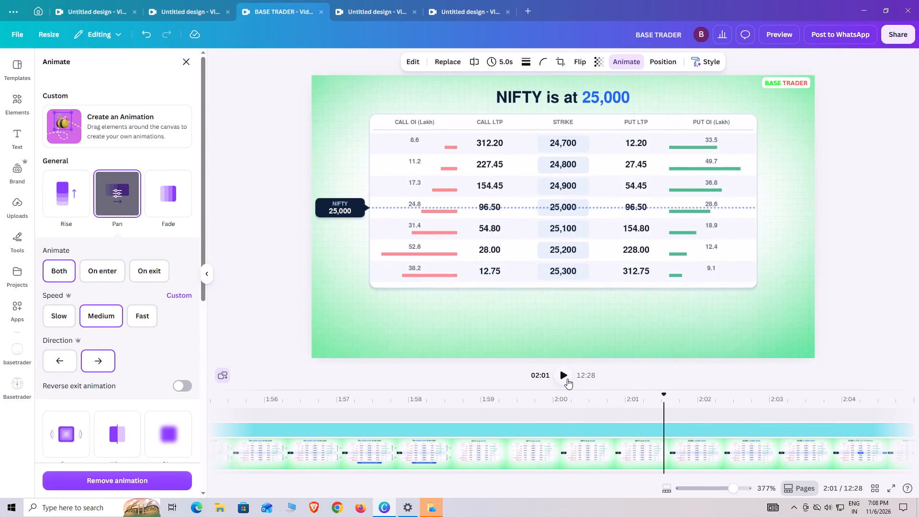
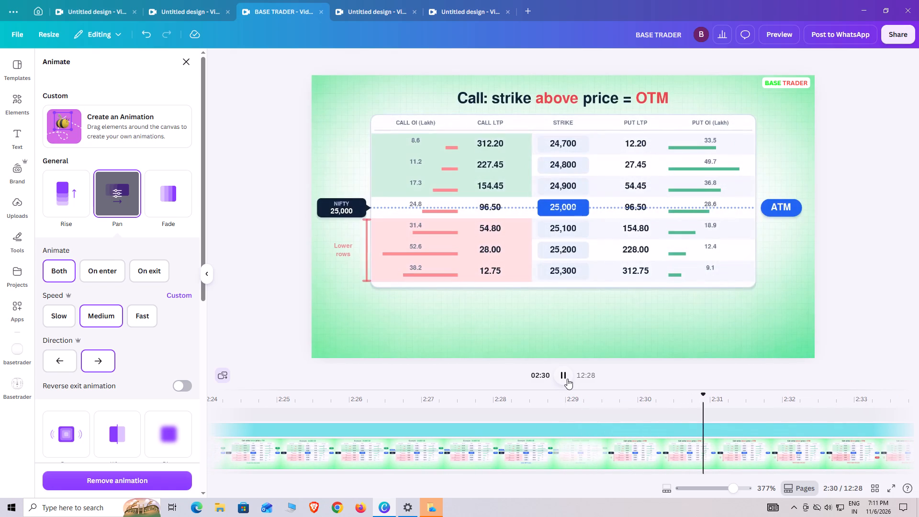
Pause the video at about 2:32, on the "Call: strike above price = OTM" option chain scene.
left_click(567, 379)
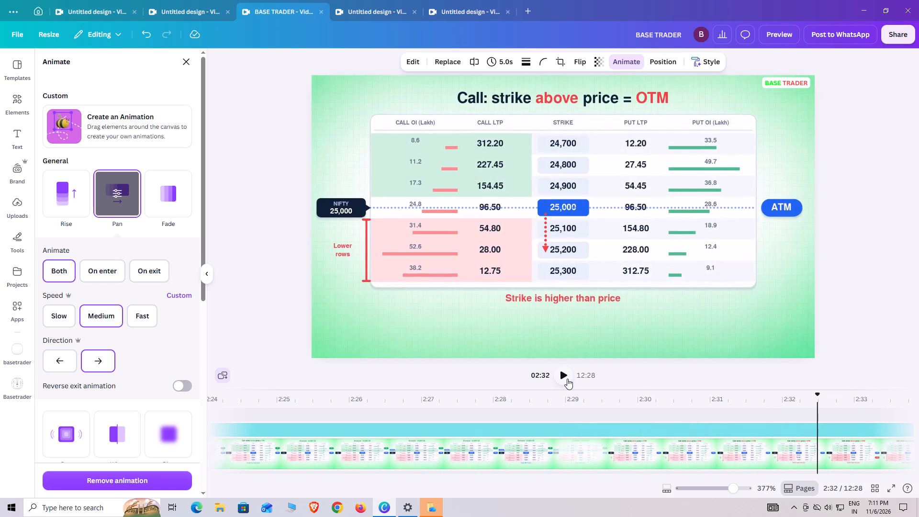
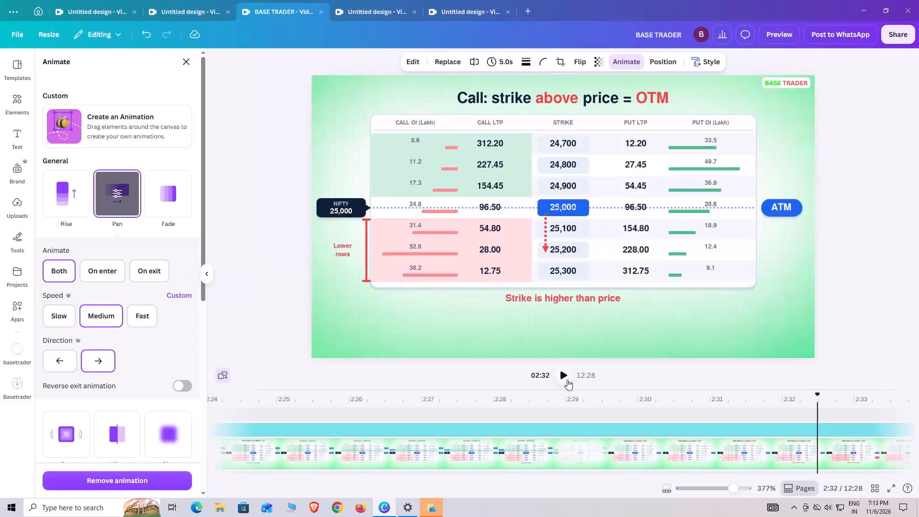
Play the video from 2:32 to review the 25,200 CE example, pausing at about 2:47 on the "Puts work the opposite way!" scene.
left_click(567, 380)
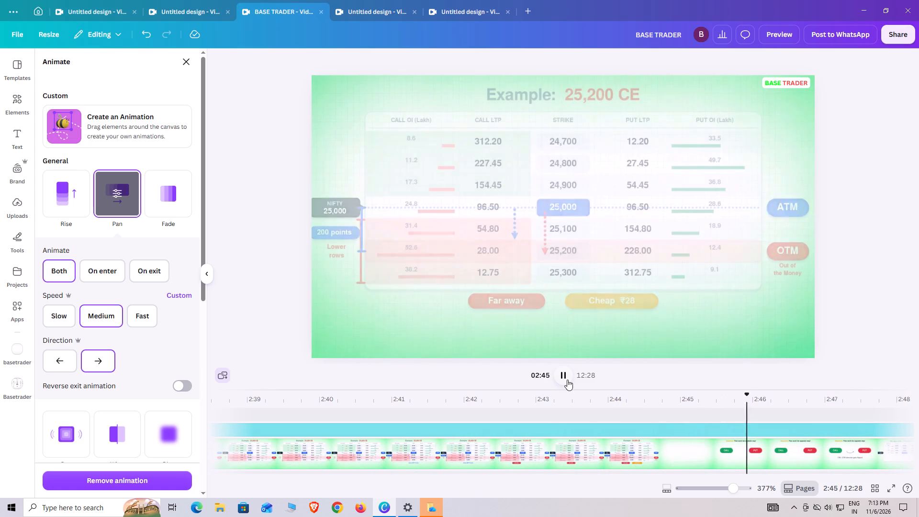
left_click(567, 380)
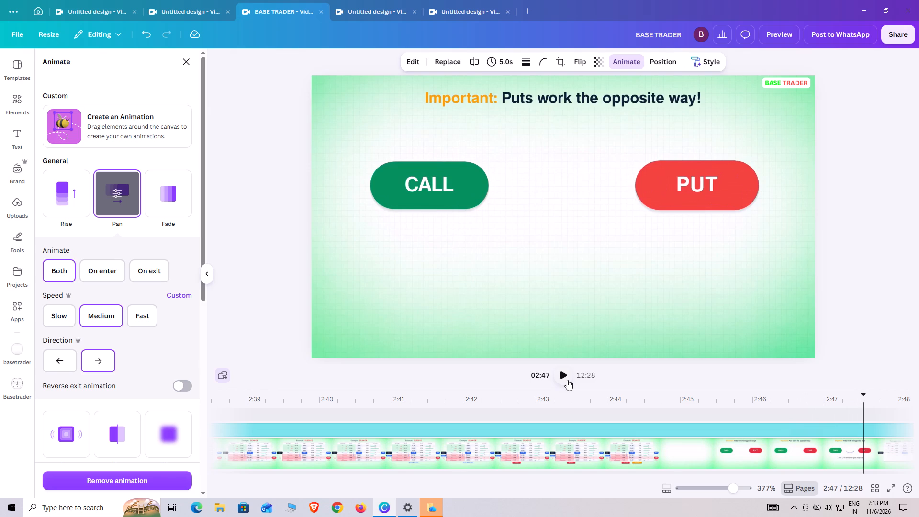
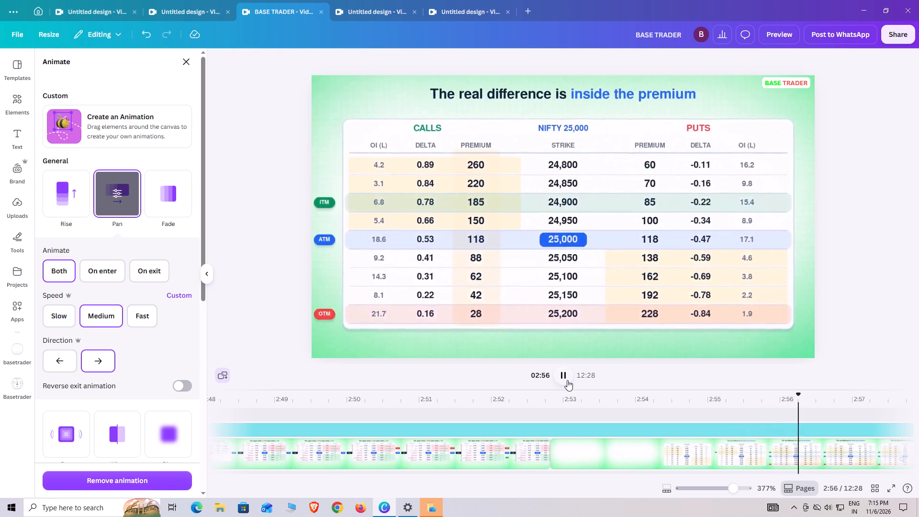
Replay the transition from the put-strike table into the "The real difference is inside the premium" scene, pausing at about 2:55.
left_click(423, 444)
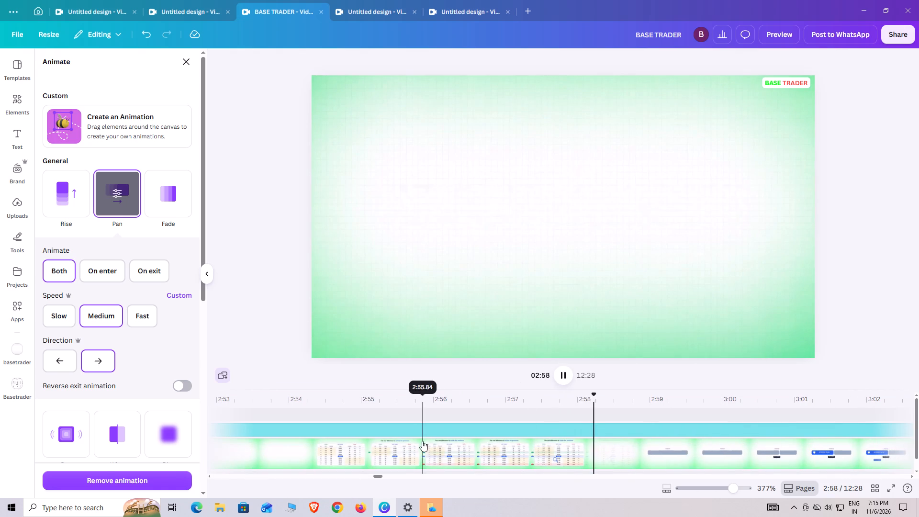
left_click_drag(425, 397, 175, 418)
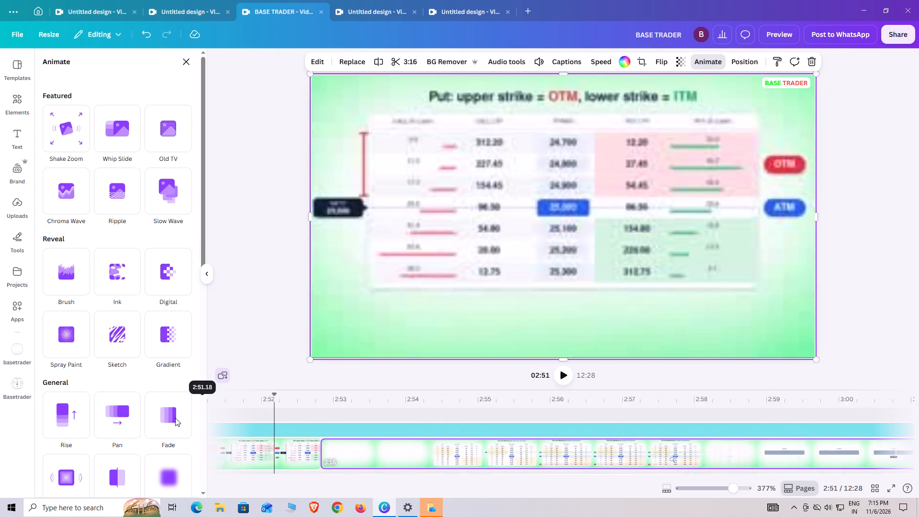
left_click_drag(175, 418, 340, 425)
left_click(563, 376)
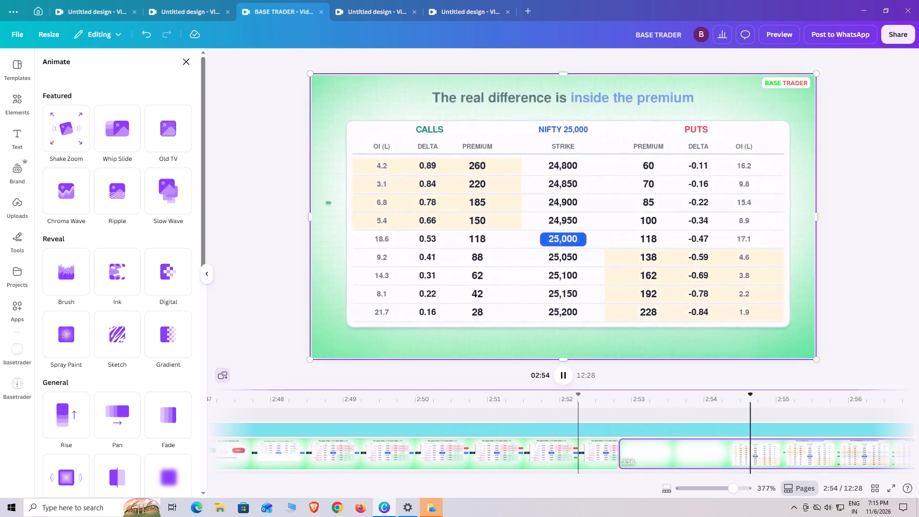
left_click(572, 383)
left_click(567, 378)
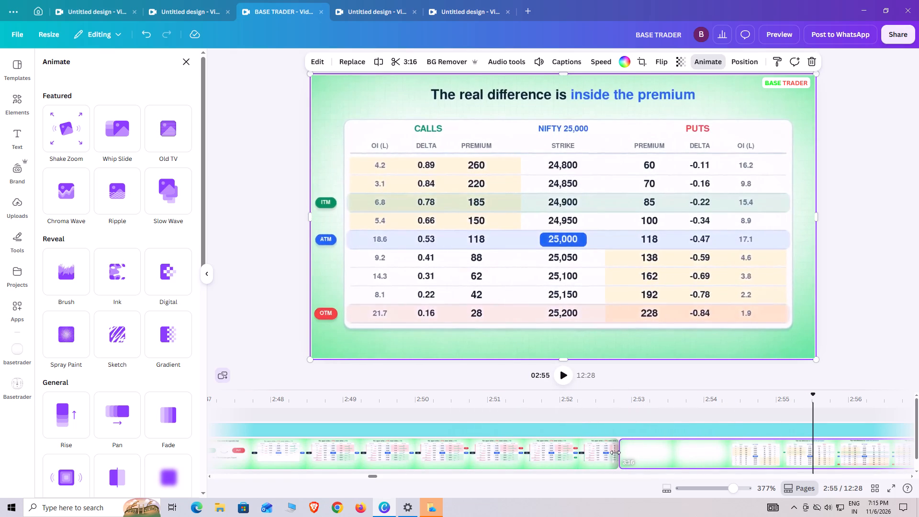
Extend the end of the "Put: upper strike = OTM, lower strike = ITM" clip slightly, to just before 2:53.
left_click_drag(615, 452, 619, 459)
Play back the adjusted cut between the put-strike table and the premium comparison scene from about 2:50, pausing at about 2:55.
left_click(595, 446)
left_click(569, 381)
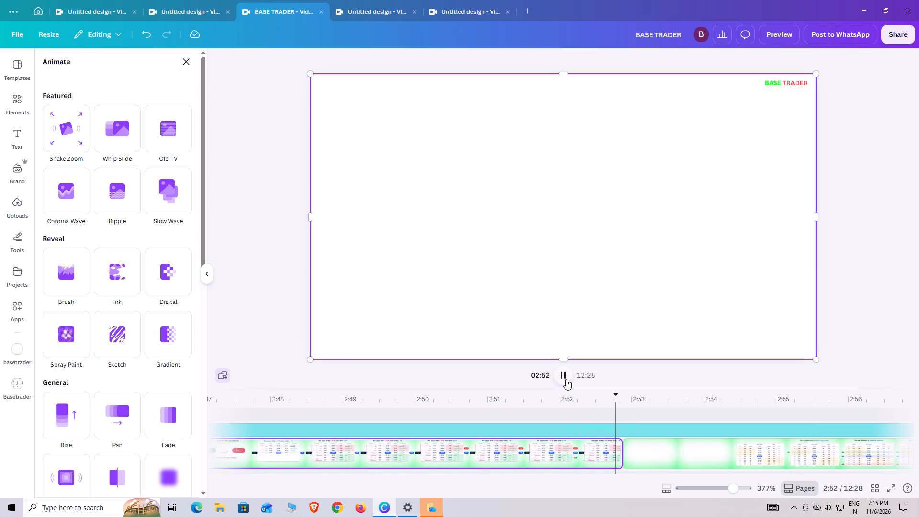
left_click(450, 432)
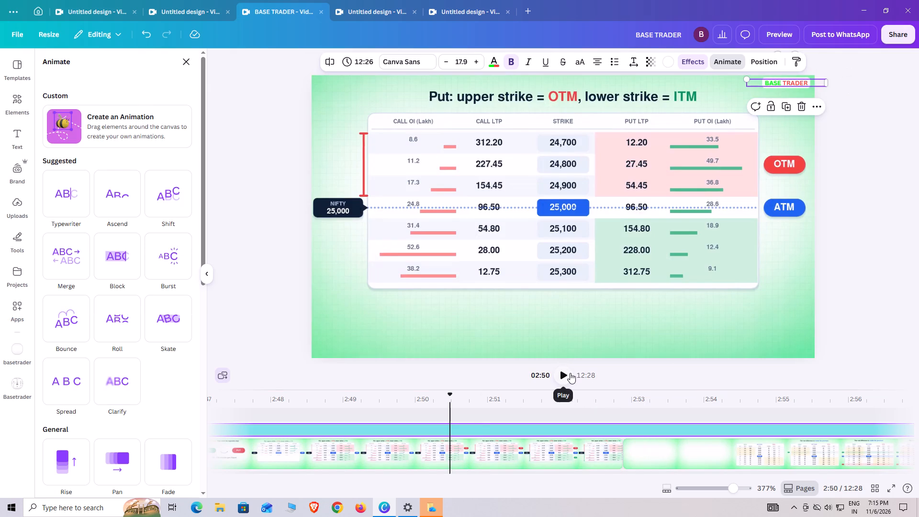
left_click(569, 372)
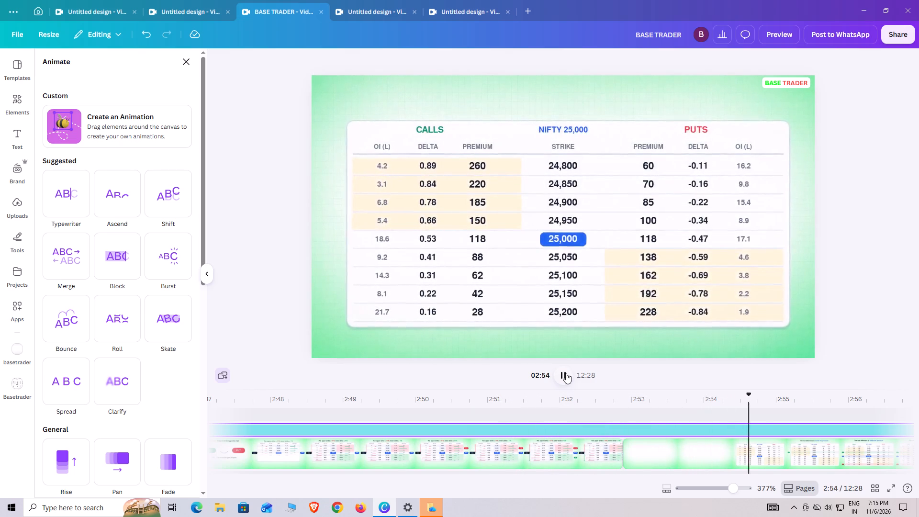
left_click(566, 373)
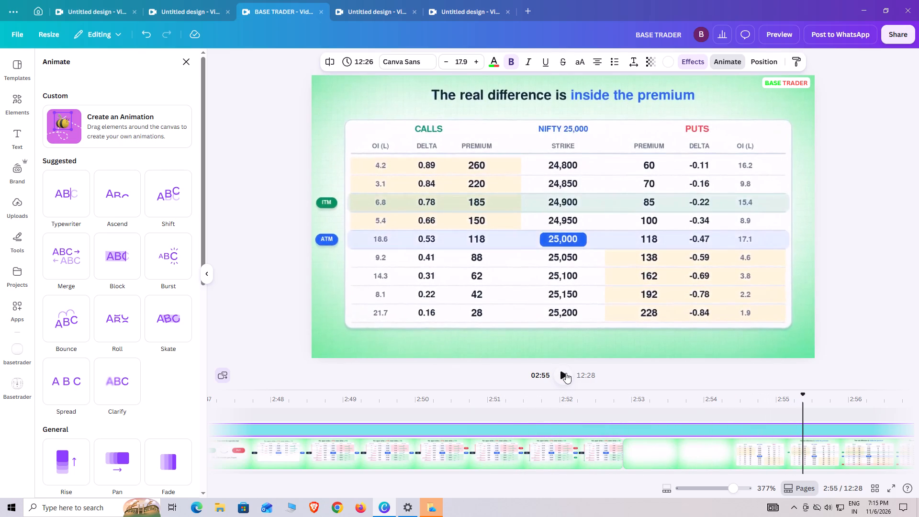
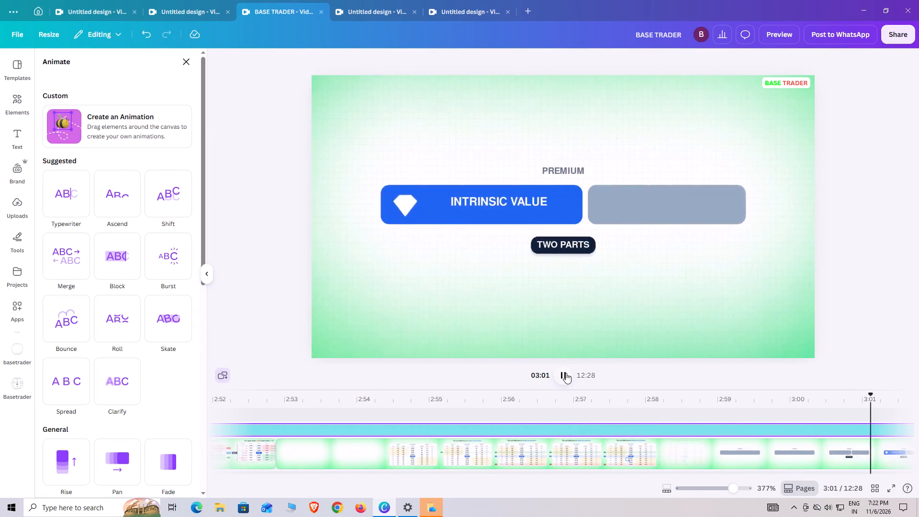
Review the playback of the premium breakdown scene with the intrinsic value block, pausing at about 3:04.
left_click(550, 370)
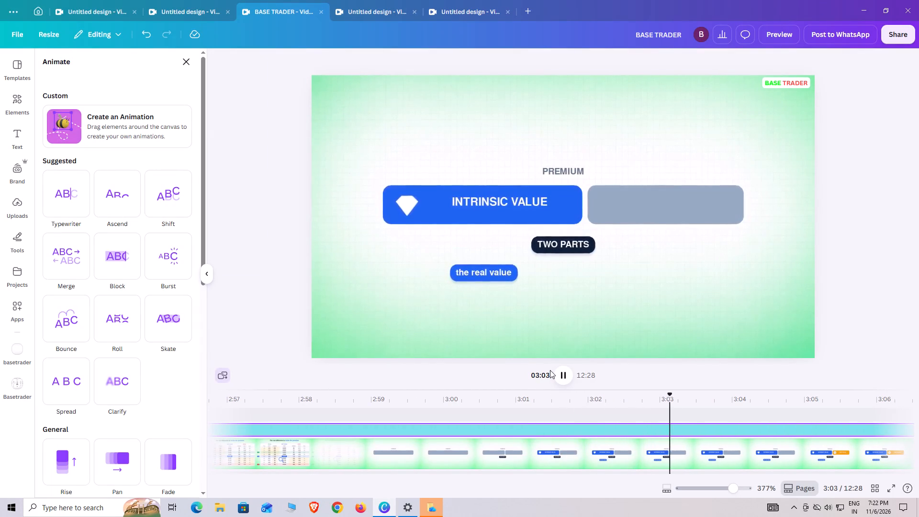
left_click(560, 377)
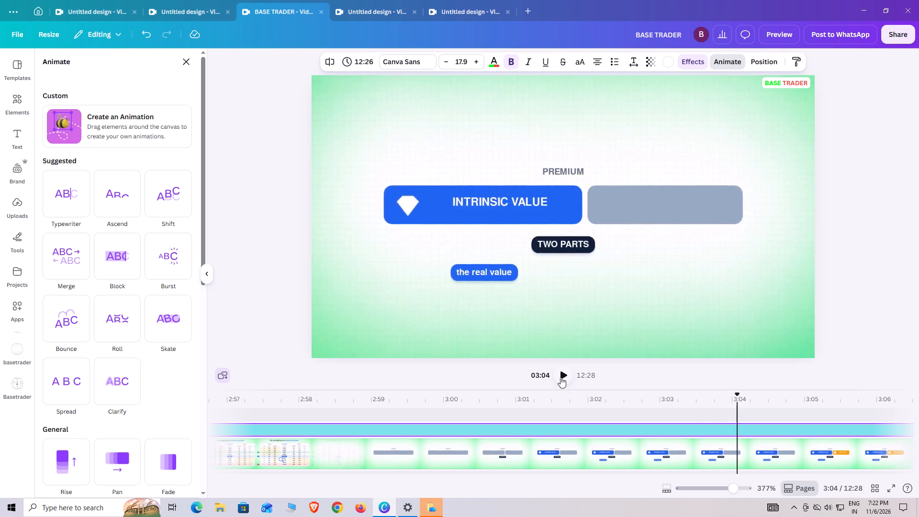
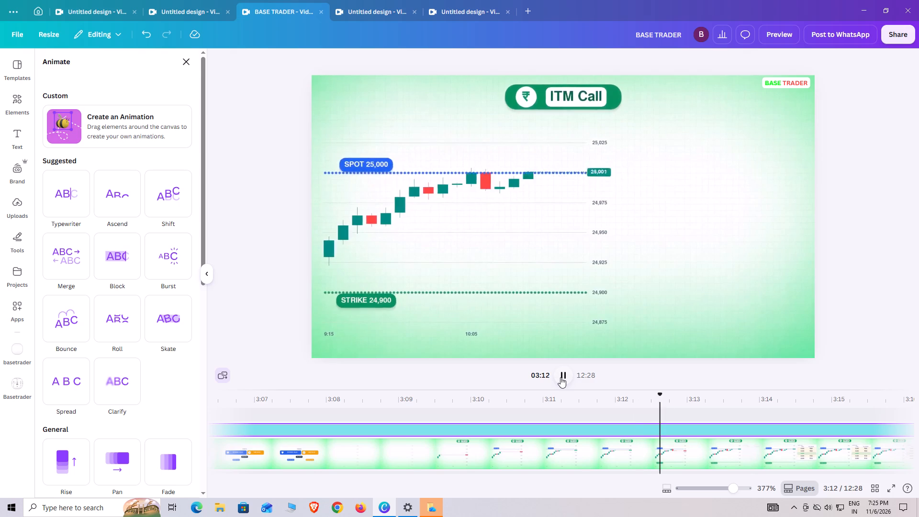
Review the playback of the ITM Call chart scene with the spot and strike levels, pausing at about 3:13.
left_click(560, 377)
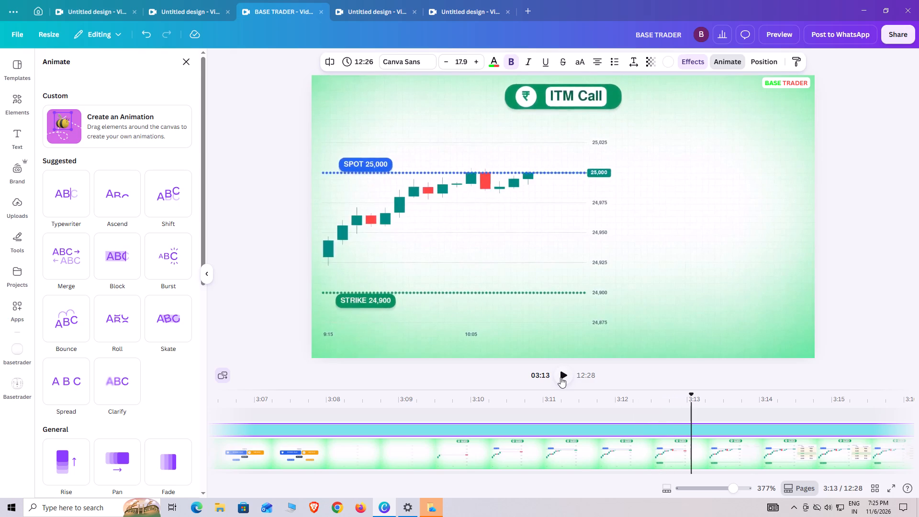
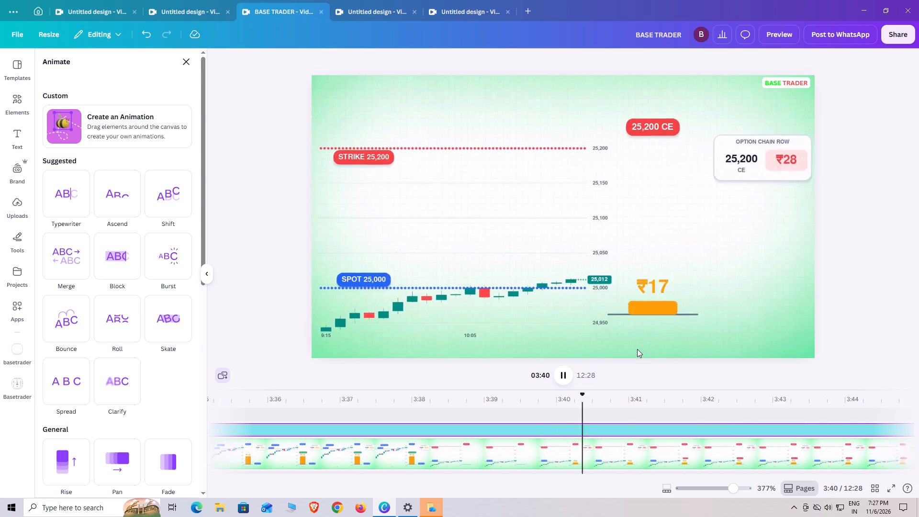
Review the playback from about 3:40 through the "Premium alone is not enough" scene to the Nifty 100 points chart.
left_click(565, 378)
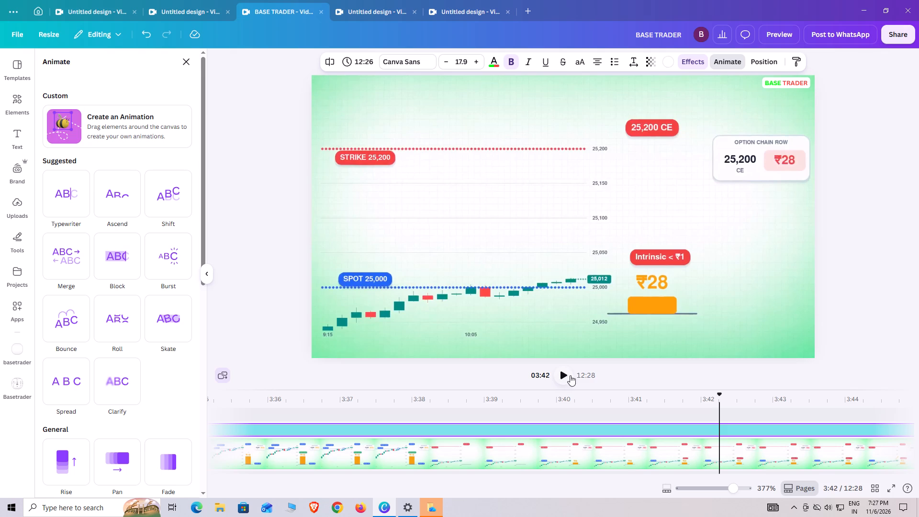
left_click(560, 376)
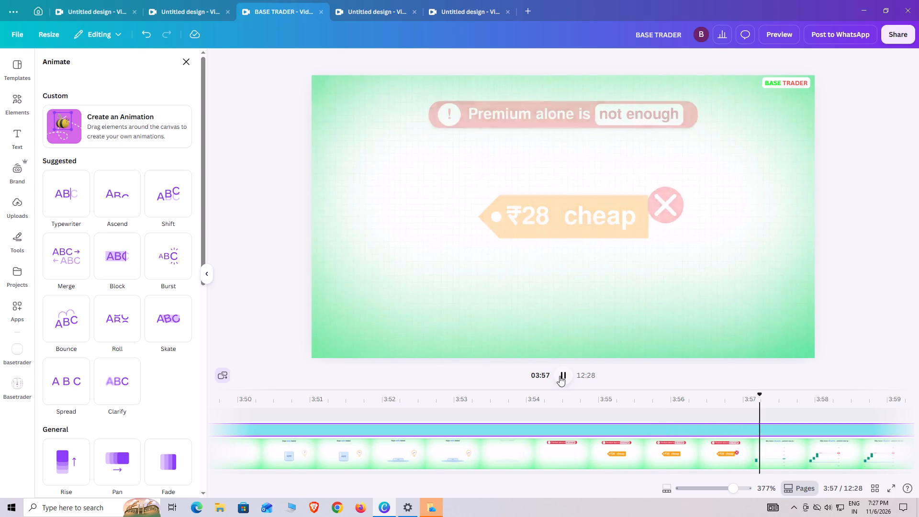
left_click(307, 449)
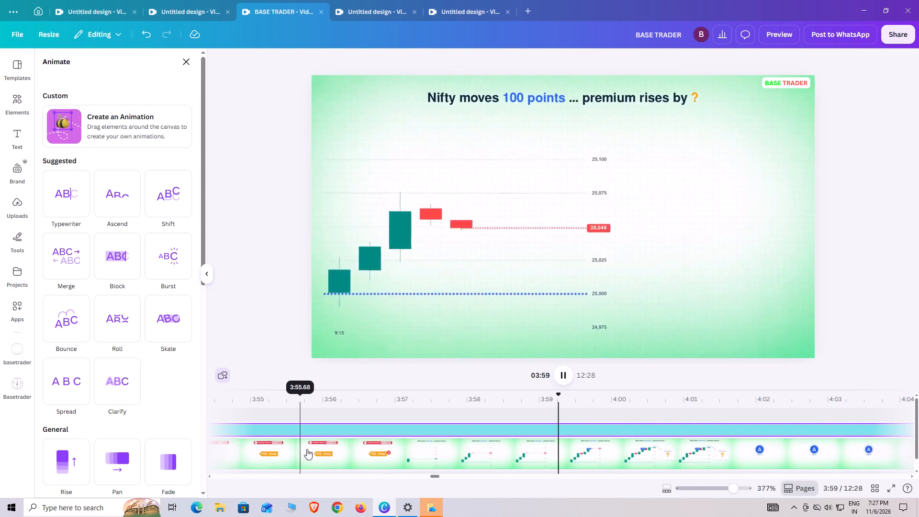
Go back to the "Hope melts fastest" scene and replay its opening, pausing at about 3:49.
left_click_drag(305, 401, 210, 427)
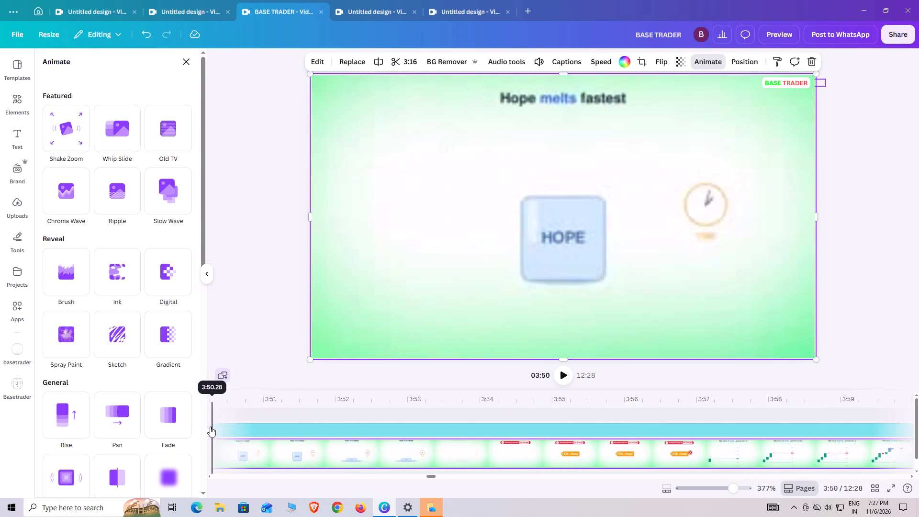
left_click_drag(210, 427, 328, 415)
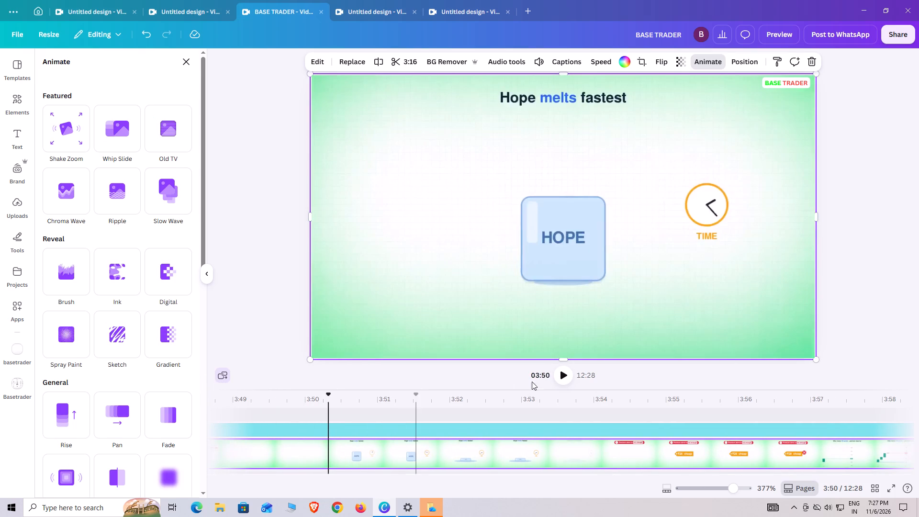
left_click(557, 371)
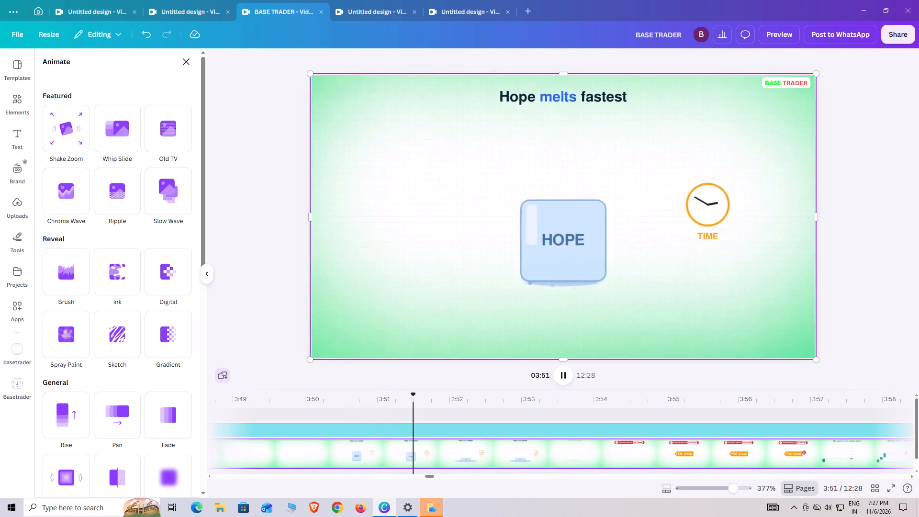
left_click_drag(516, 393, 380, 407)
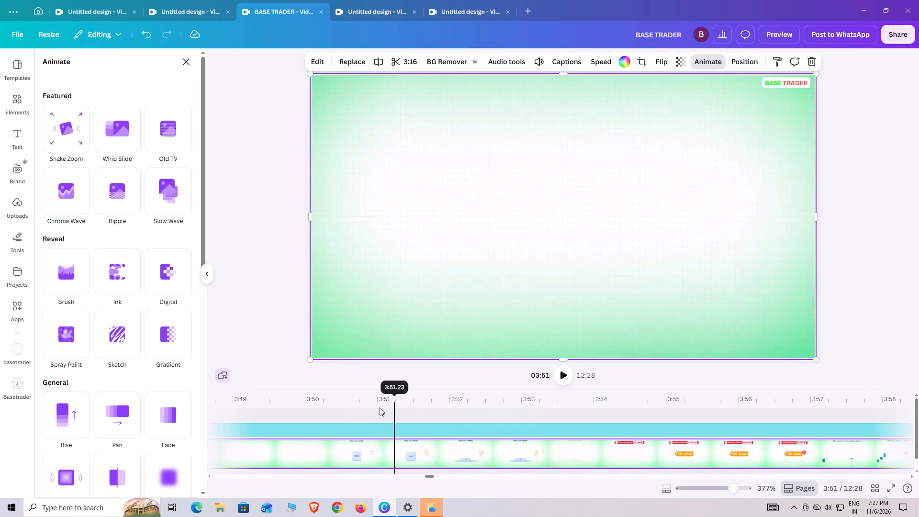
left_click_drag(380, 407, 496, 409)
left_click_drag(499, 397, 496, 397)
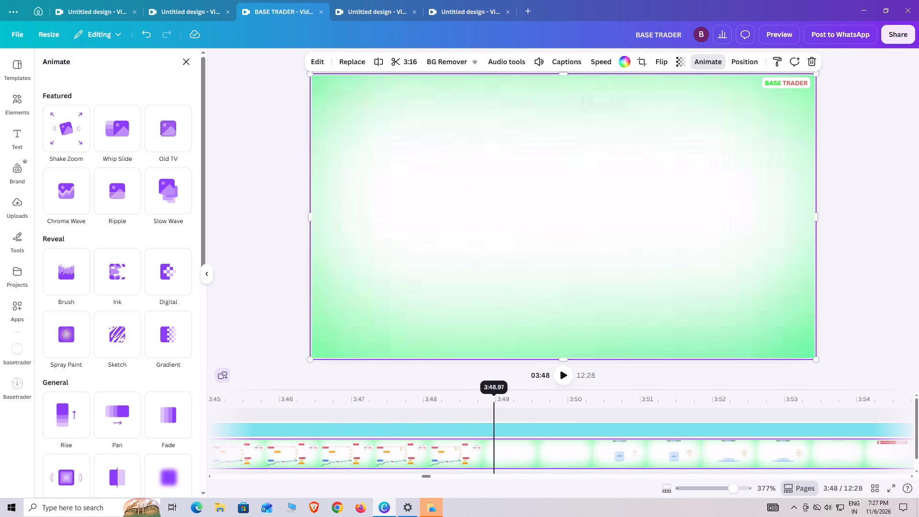
left_click_drag(496, 397, 488, 398)
left_click(566, 376)
left_click(565, 376)
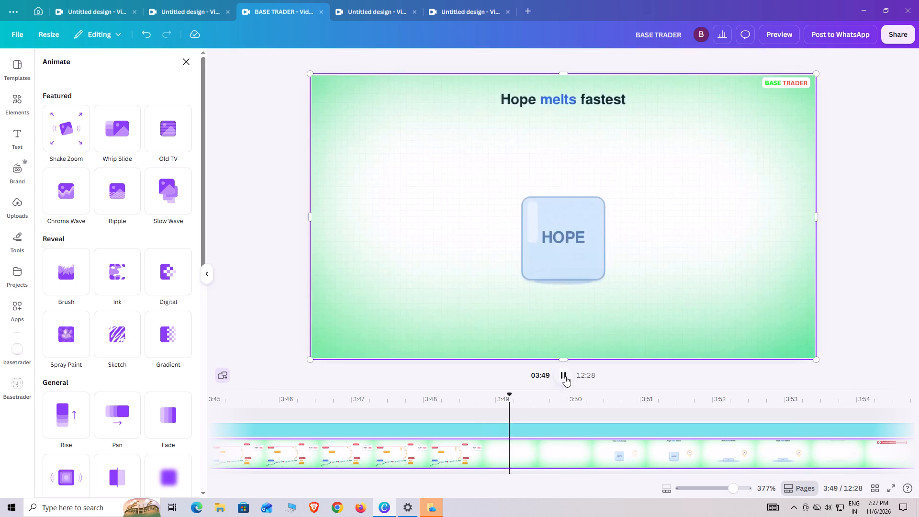
Open the elements library and replay the change from the "Only hope" chart to the "Hope melts fastest" scene.
left_click(12, 103)
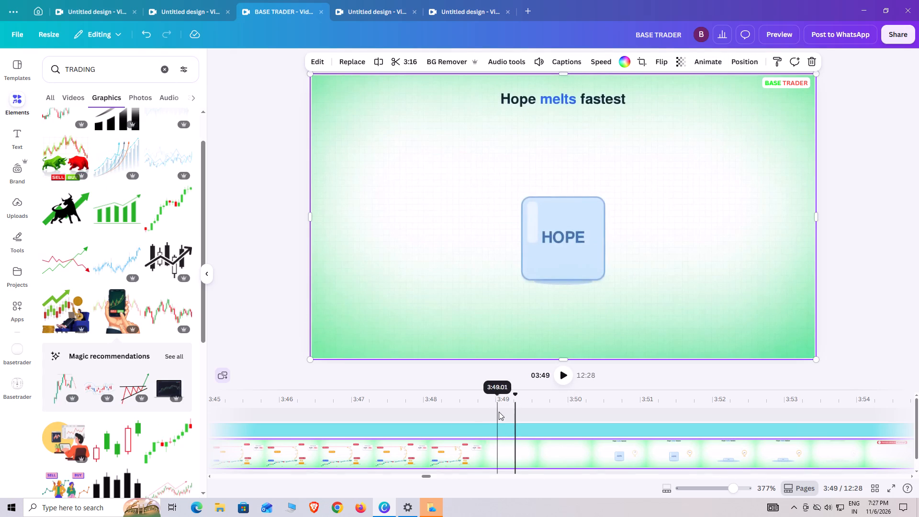
left_click_drag(512, 399, 372, 420)
left_click(577, 376)
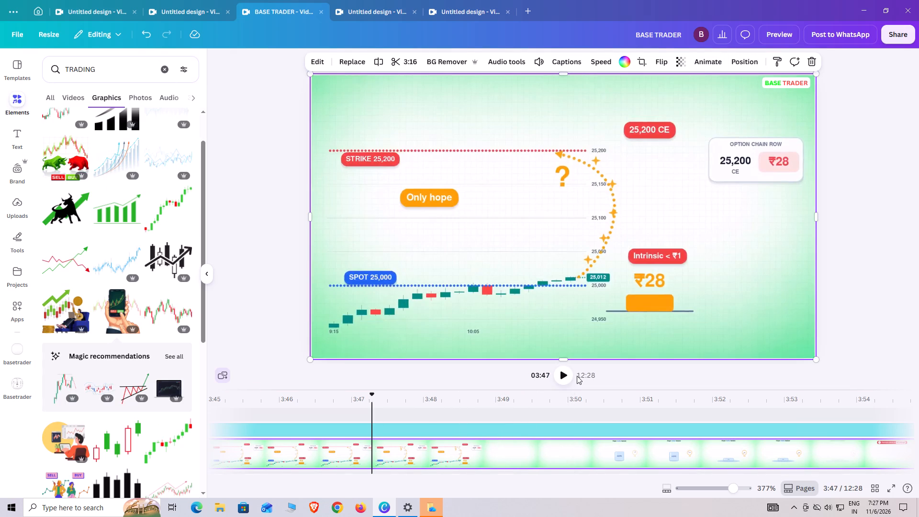
left_click(570, 376)
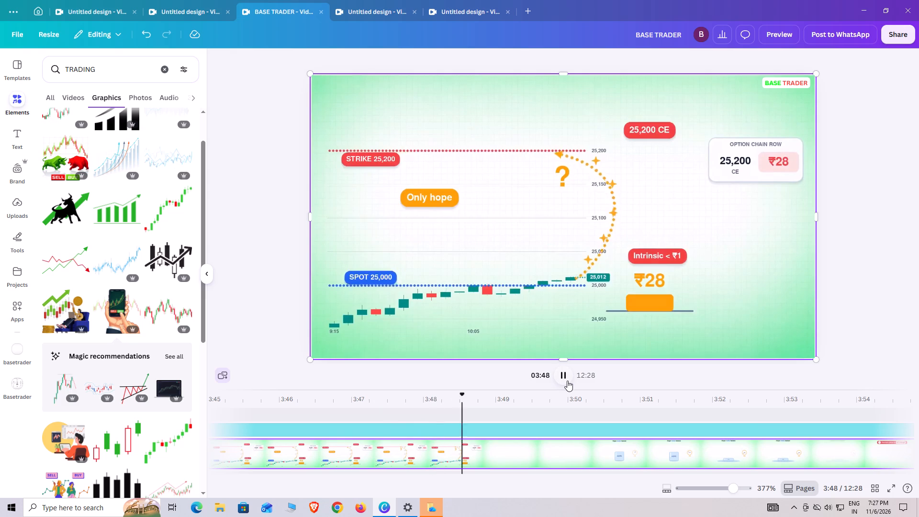
left_click_drag(569, 395, 513, 416)
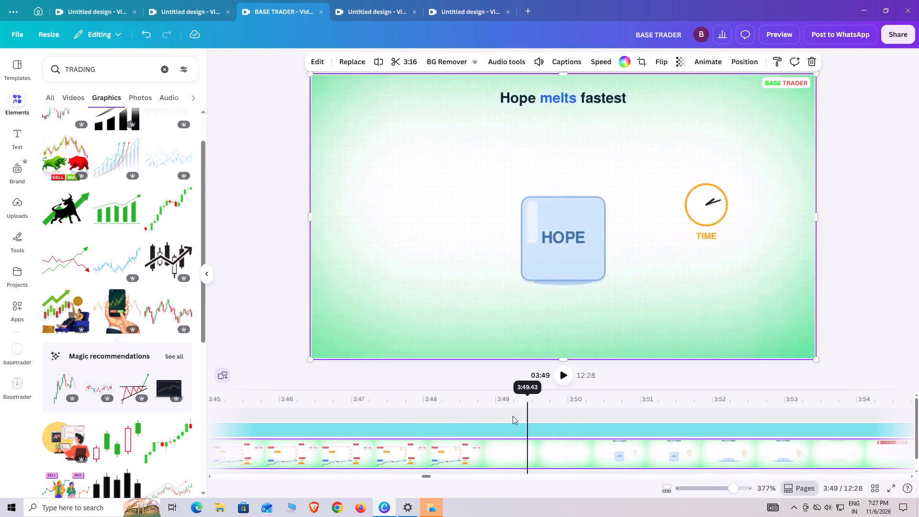
left_click_drag(513, 416, 455, 426)
double_click(559, 374)
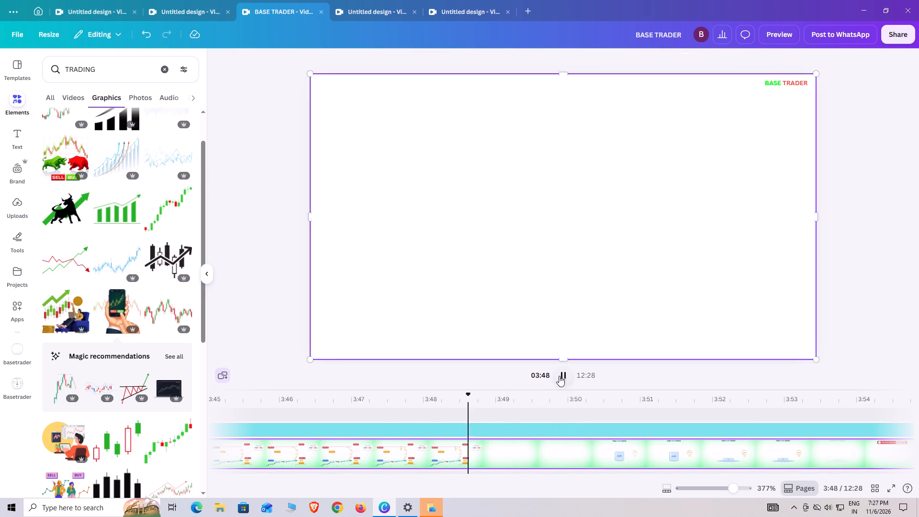
Search the graphics for "HOPE MAN" and add the black standing man with hands on his chest to the timeline at about 3:48.
left_click(161, 65)
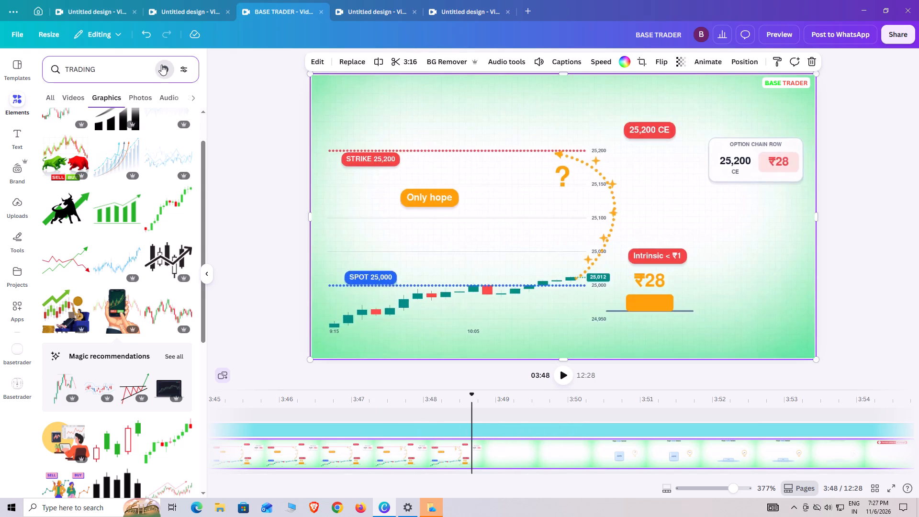
left_click(155, 67)
key("h")
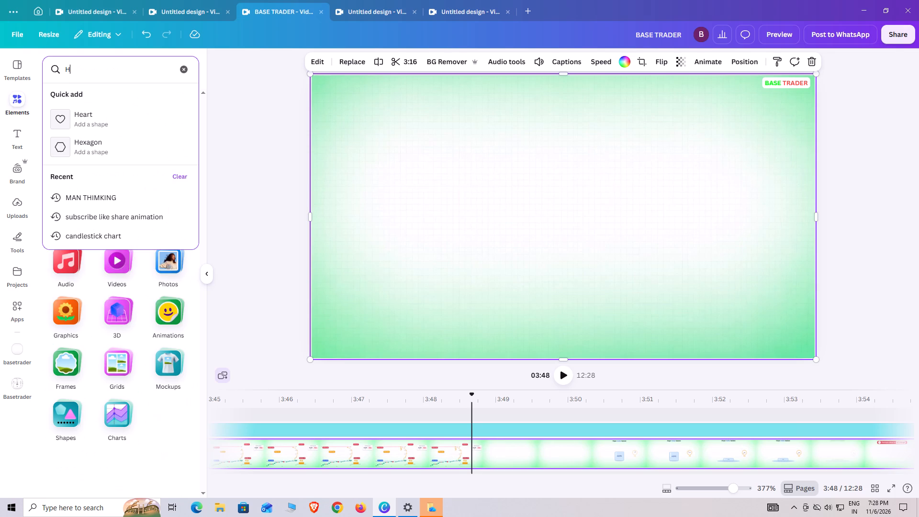
type("OPE MAN")
key("Return")
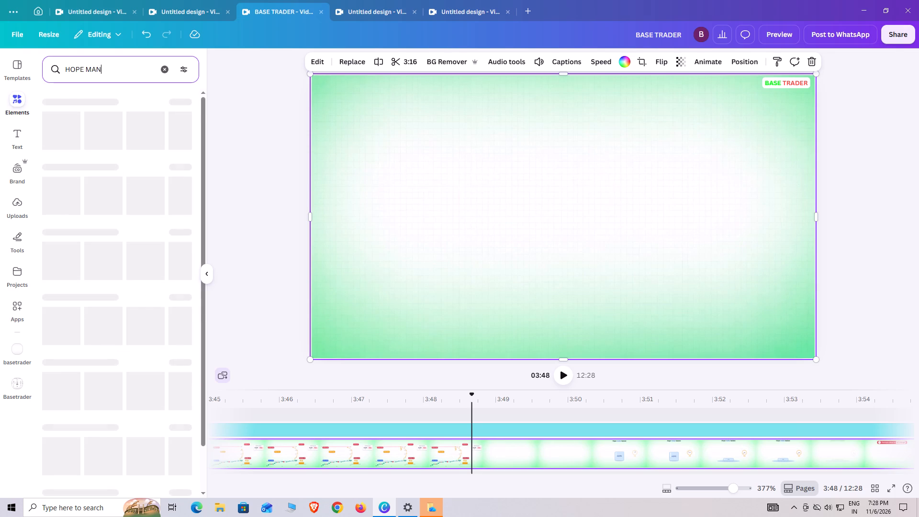
left_click(175, 184)
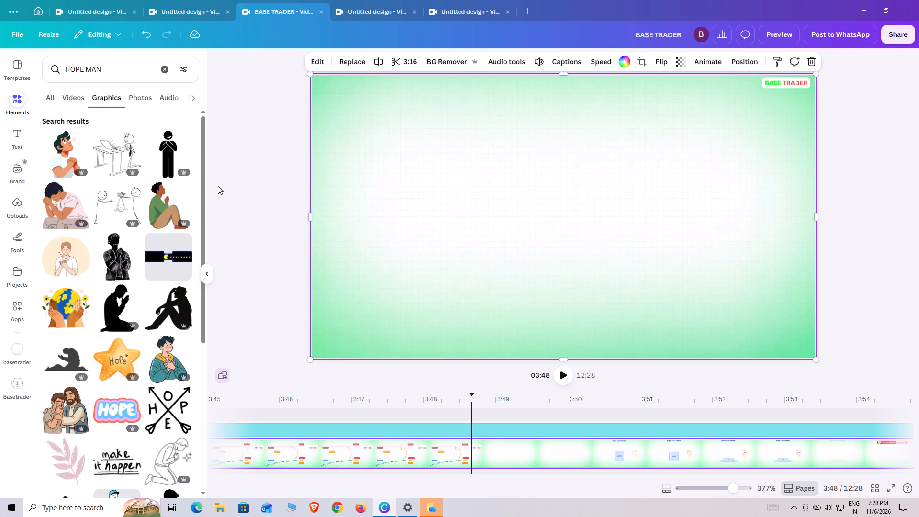
left_click_drag(178, 168, 355, 360)
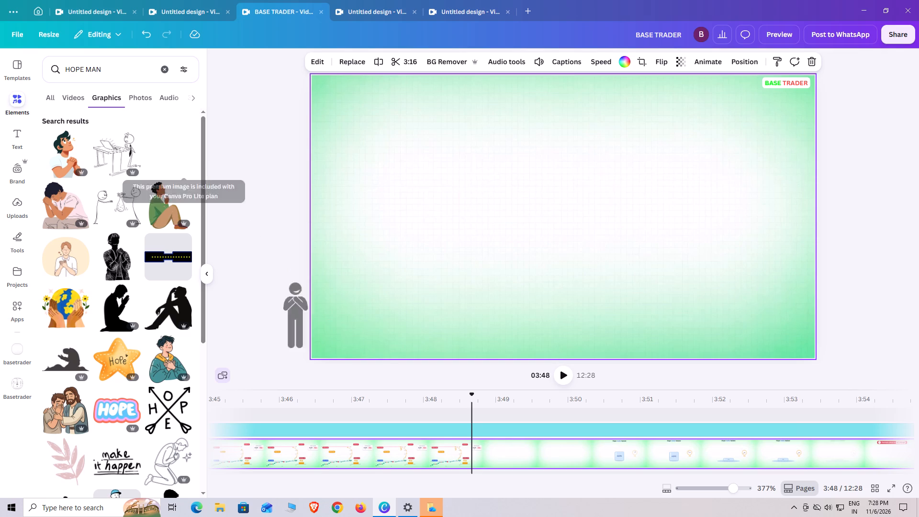
left_click_drag(355, 360, 497, 419)
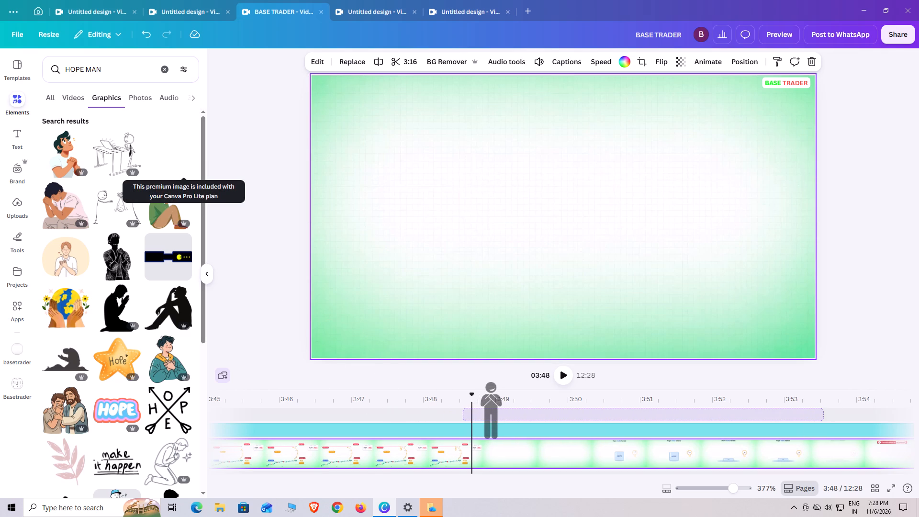
left_click_drag(497, 419, 480, 422)
Play through the man graphic's entry and trim its clip start to about 3:49, leaving a 4.3 s duration.
left_click(430, 410)
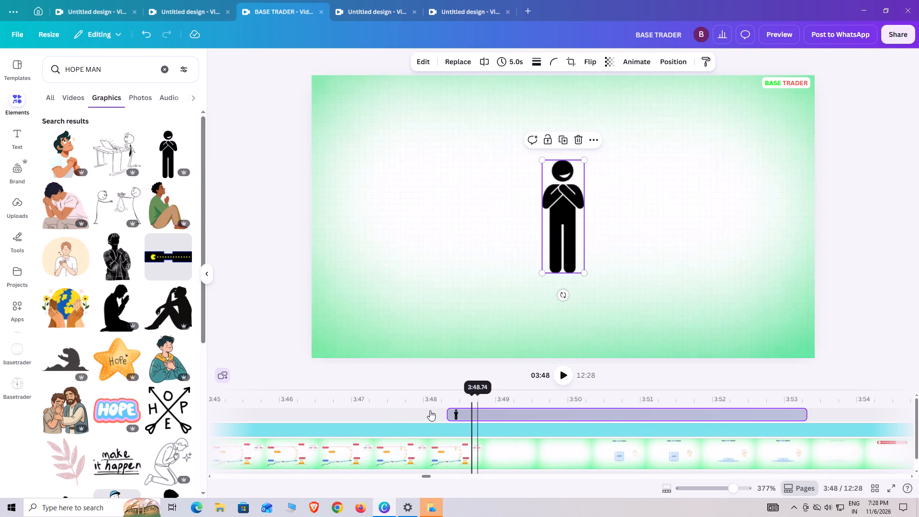
left_click(562, 375)
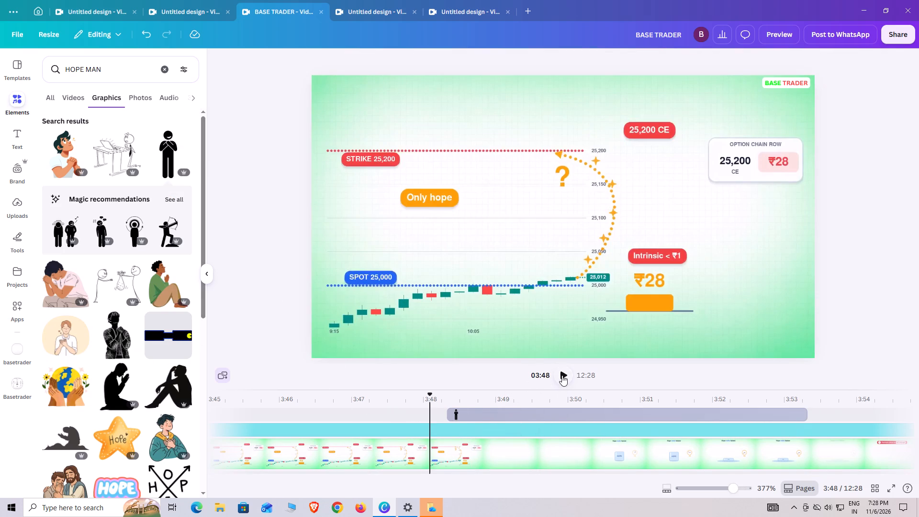
left_click(562, 375)
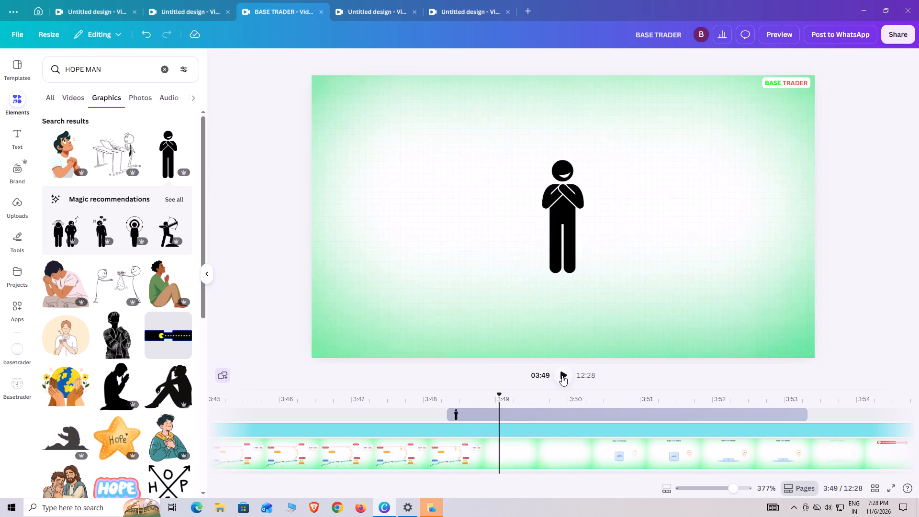
left_click(562, 375)
left_click(562, 375)
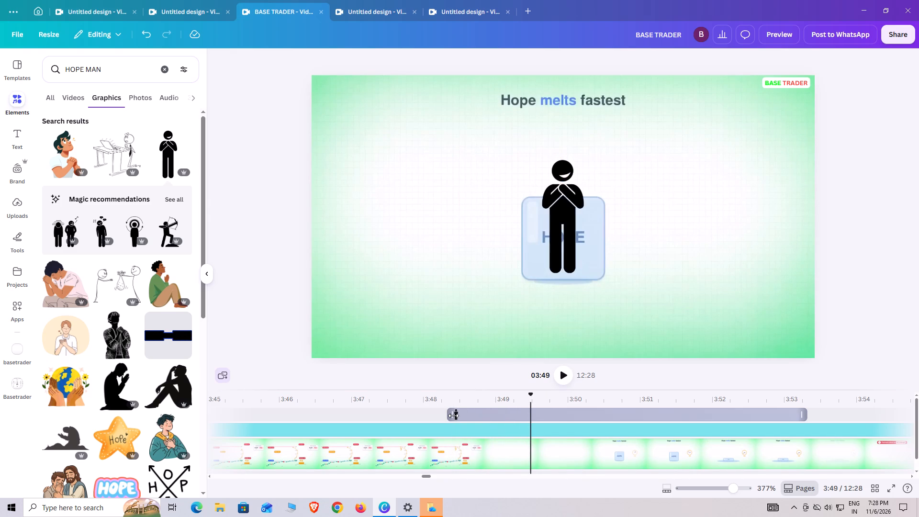
left_click_drag(453, 416, 502, 416)
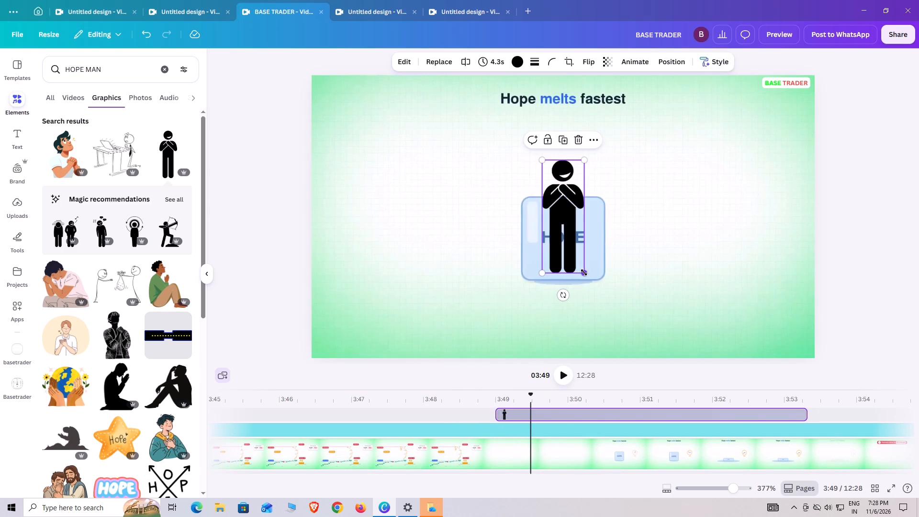
Enlarge the man graphic until its feet reach the bottom edge of the frame.
left_click_drag(584, 272, 630, 351)
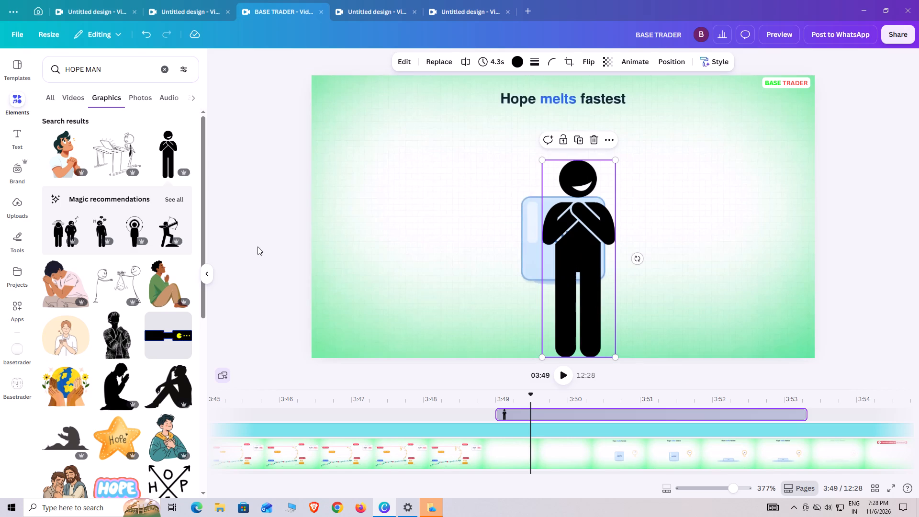
Browse the "HOPE MAN" graphics for other figures that could suit the "Hope melts fastest" scene.
scroll(205, 193, "down", 3)
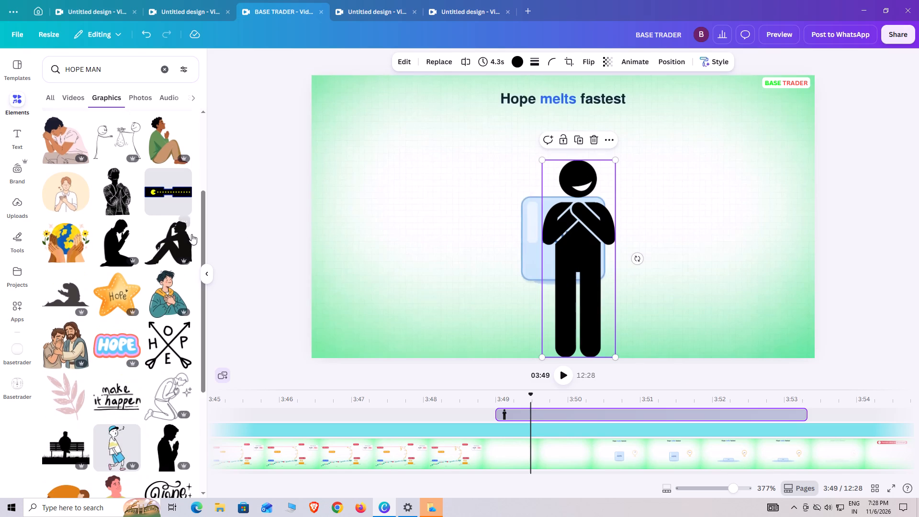
scroll(168, 305, "down", 1)
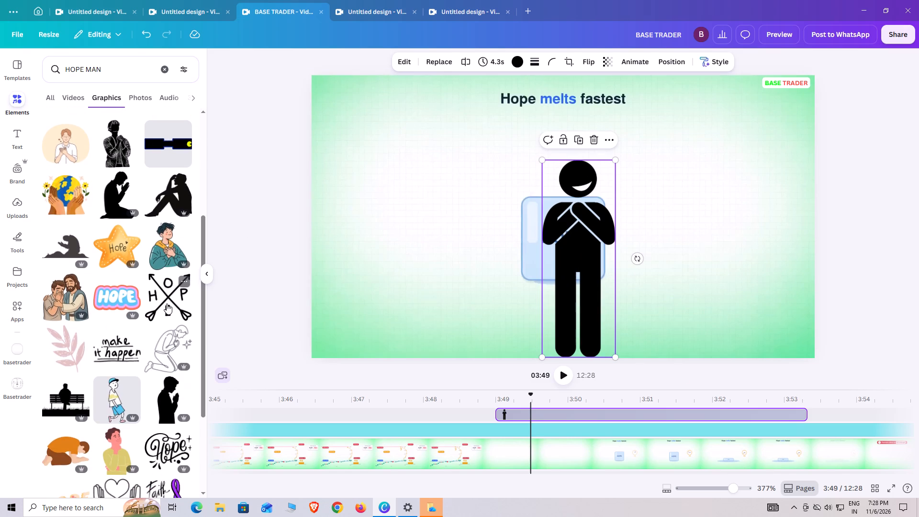
scroll(166, 303, "down", 5)
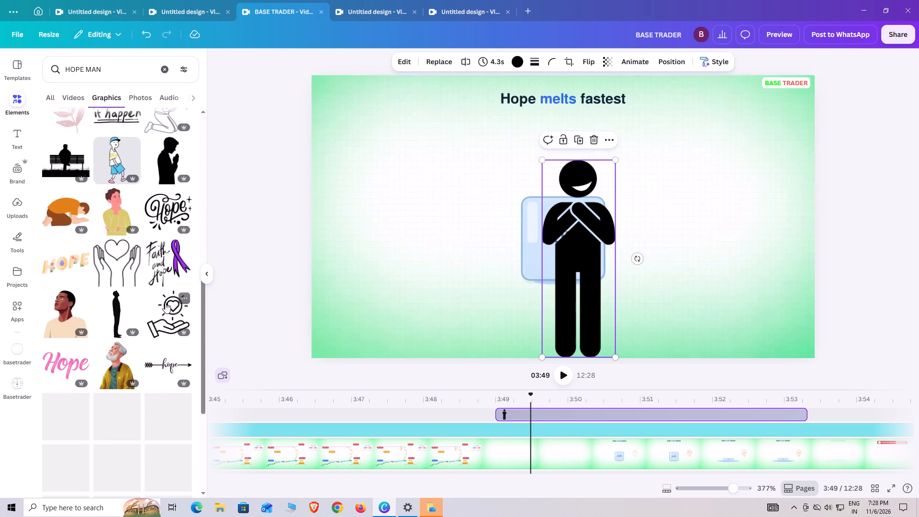
scroll(165, 303, "down", 4)
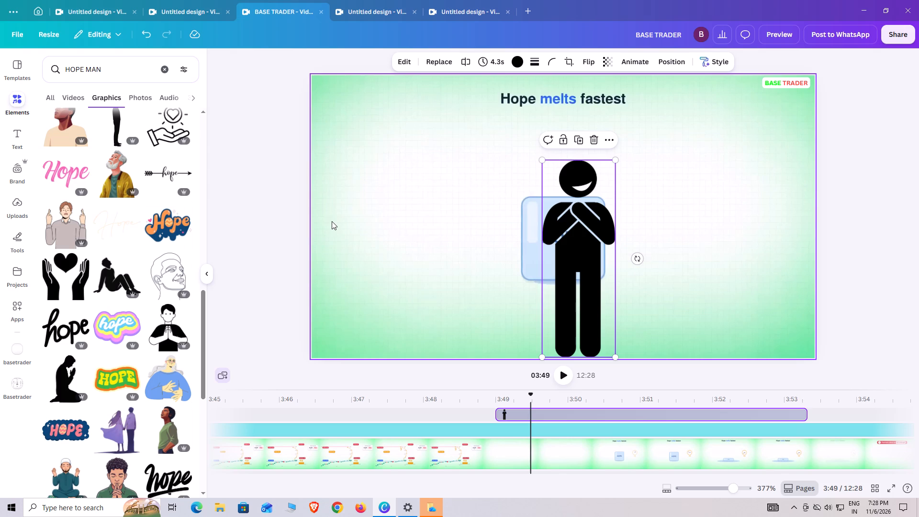
scroll(180, 277, "down", 4)
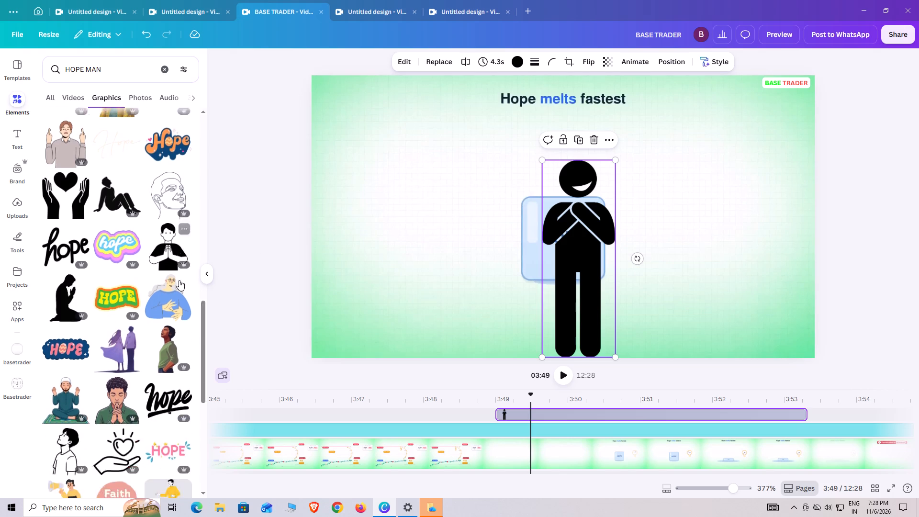
scroll(179, 280, "down", 1)
scroll(129, 313, "down", 6)
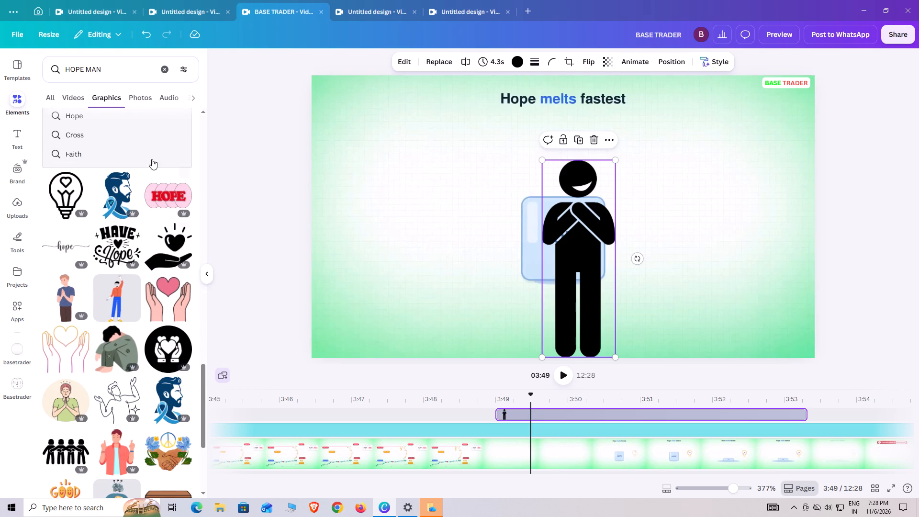
scroll(129, 384, "down", 5)
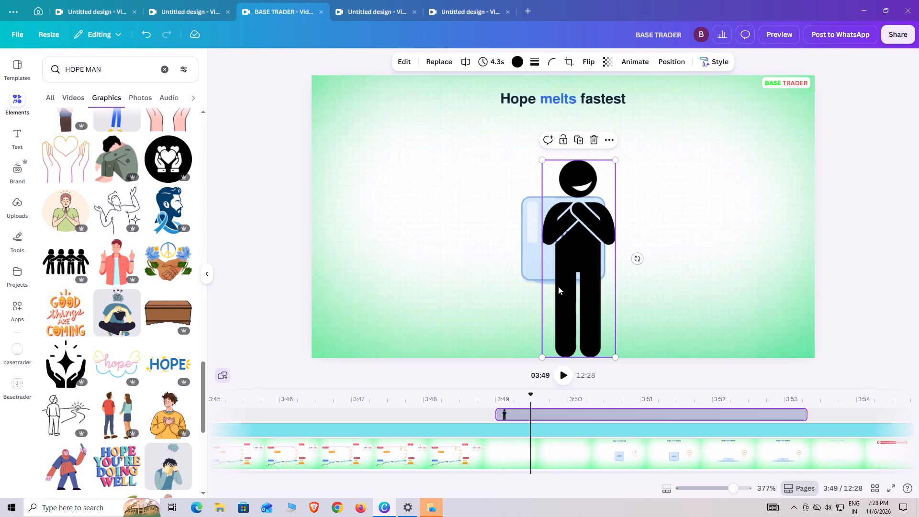
Move the man graphic into the empty area to the left of the HOPE block.
left_click_drag(558, 286, 369, 292)
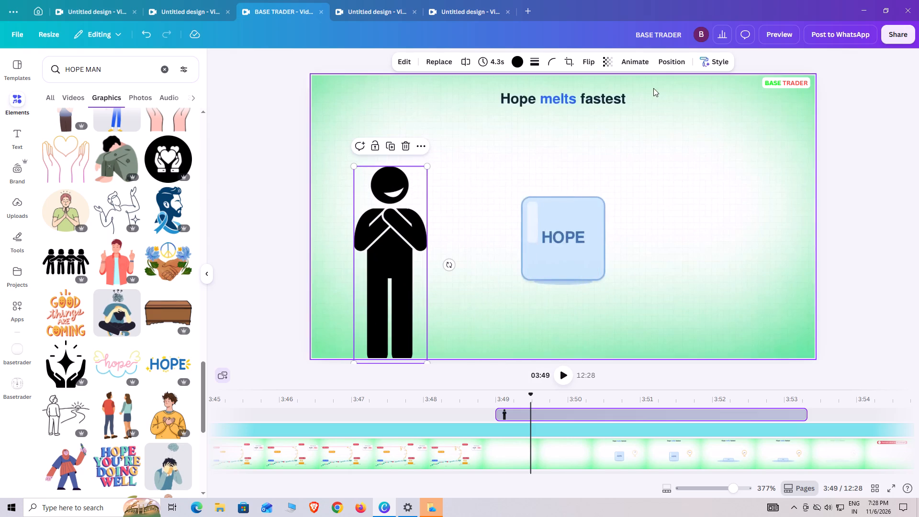
Apply the Rise animation to the man graphic, on both enter and exit at medium speed, and play it back.
left_click(642, 60)
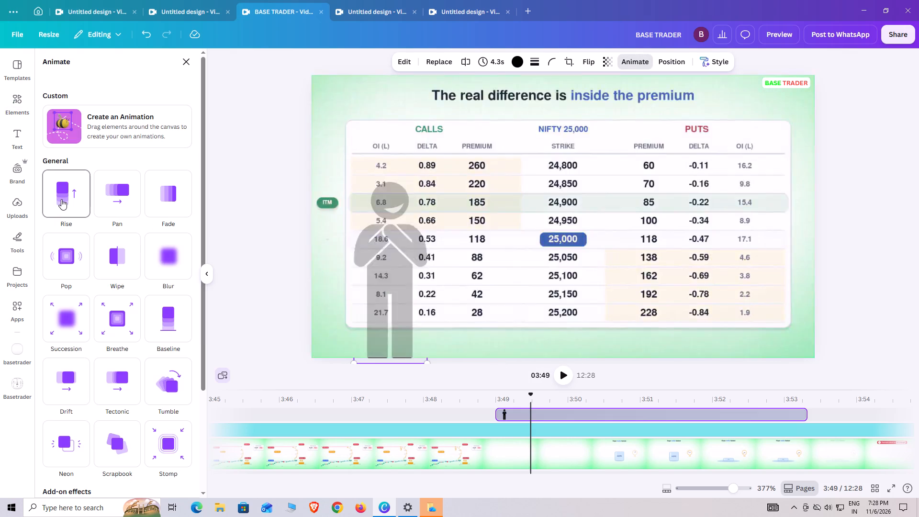
left_click(61, 199)
left_click(466, 404)
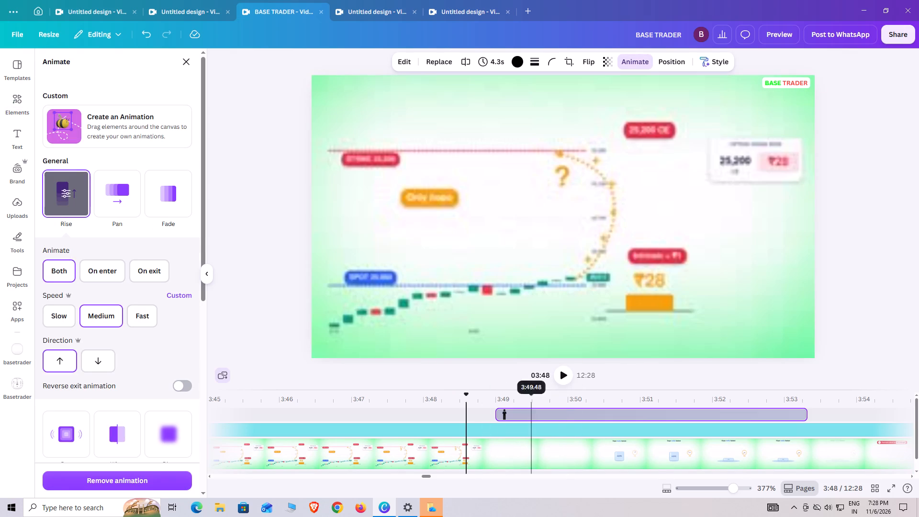
left_click(560, 376)
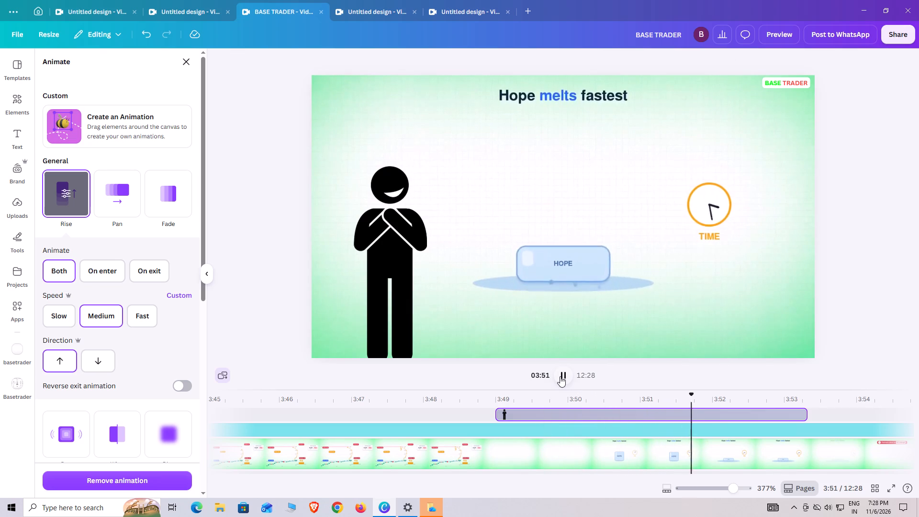
left_click(560, 376)
Shrink the man graphic and reposition it left of the HOPE block, with its feet on the frame's bottom edge.
left_click(411, 300)
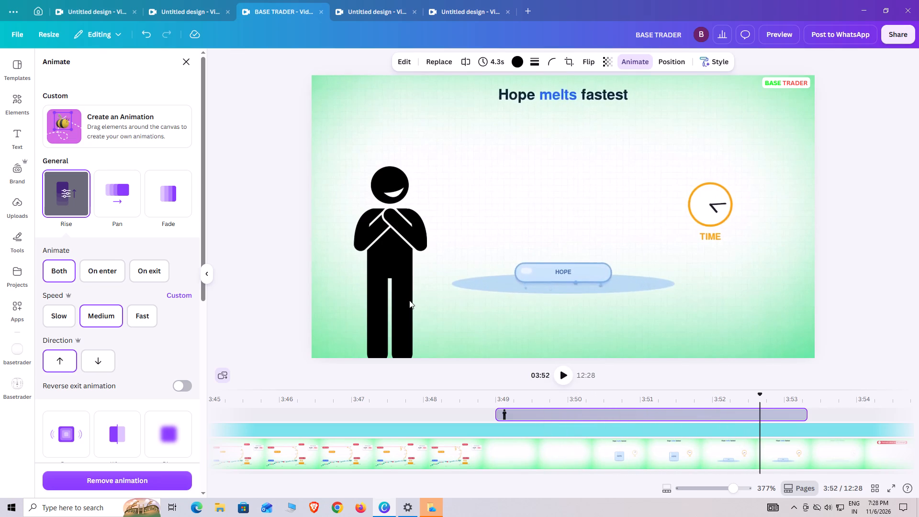
left_click(407, 300)
left_click_drag(415, 309, 426, 281)
left_click_drag(436, 332, 395, 269)
left_click_drag(381, 232, 380, 323)
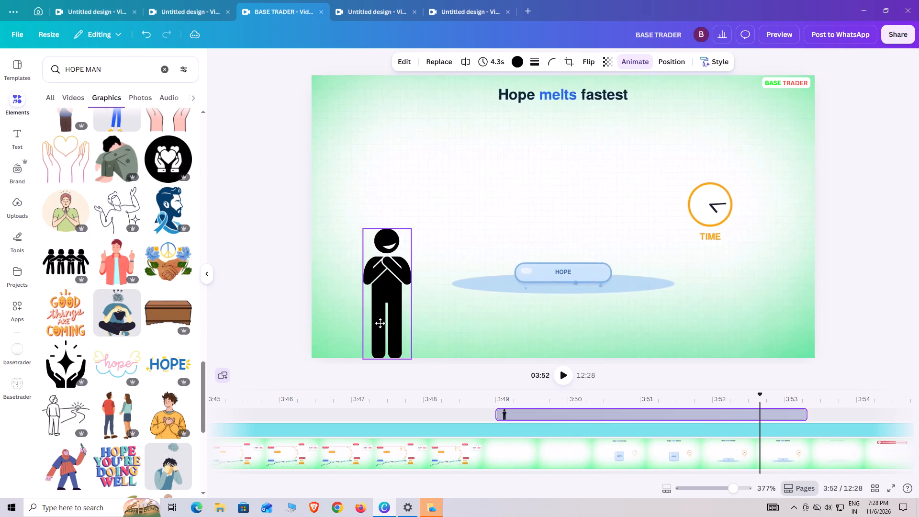
left_click_drag(380, 323, 386, 305)
left_click_drag(415, 338, 417, 341)
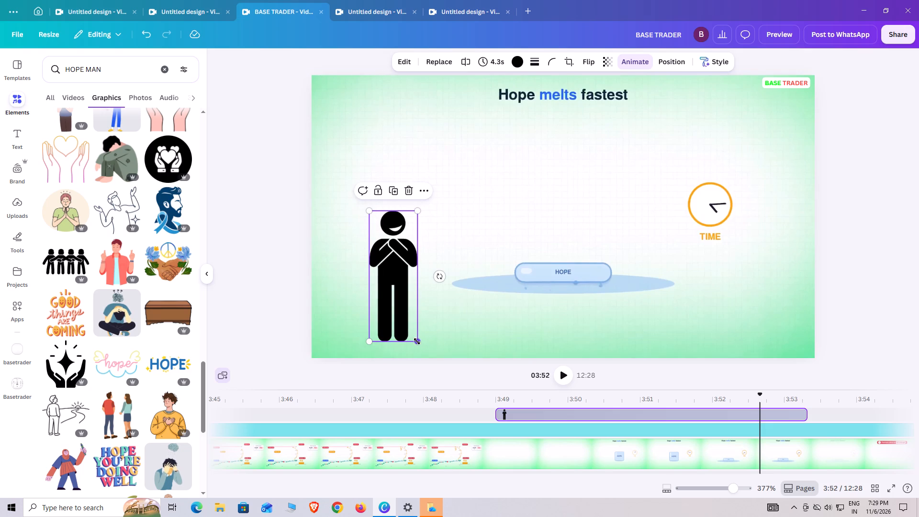
left_click_drag(417, 341, 424, 357)
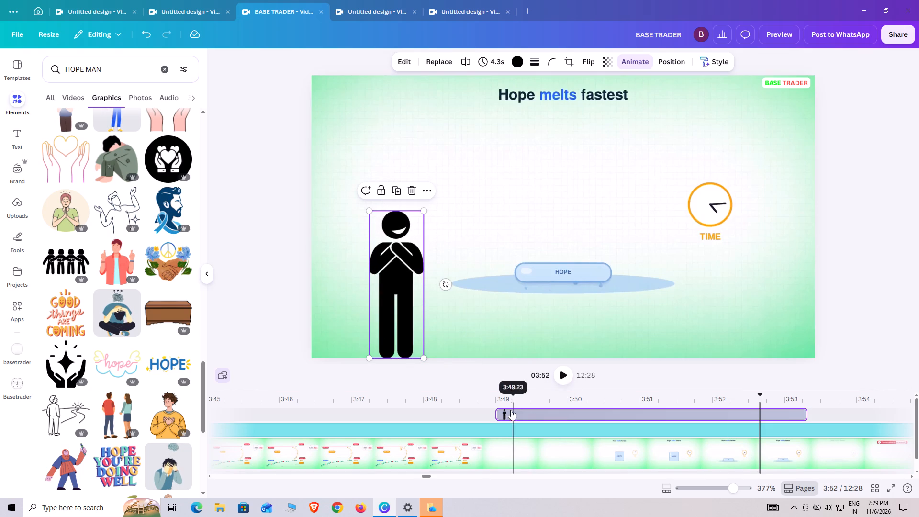
Play the video from just before the man's entry at about 3:48 through the "Far OTM Delta" scene near 4:34.
left_click(487, 404)
left_click(563, 379)
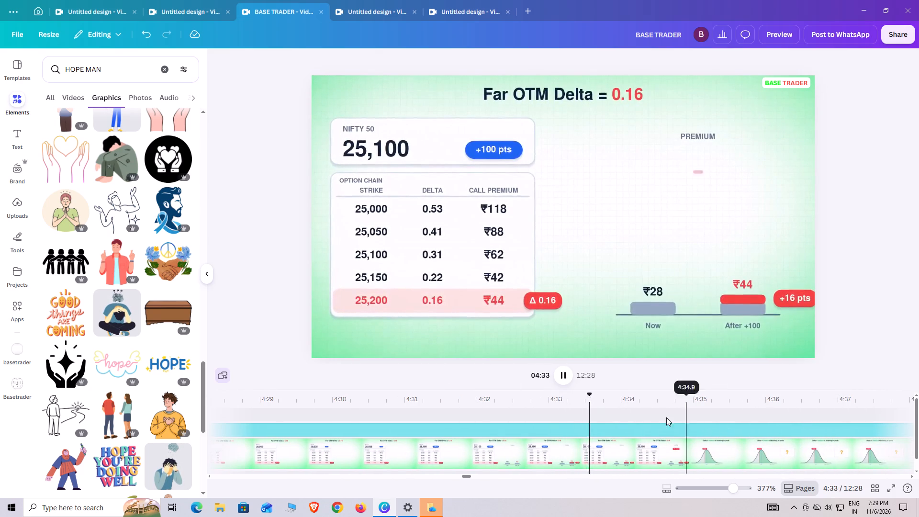
left_click(561, 376)
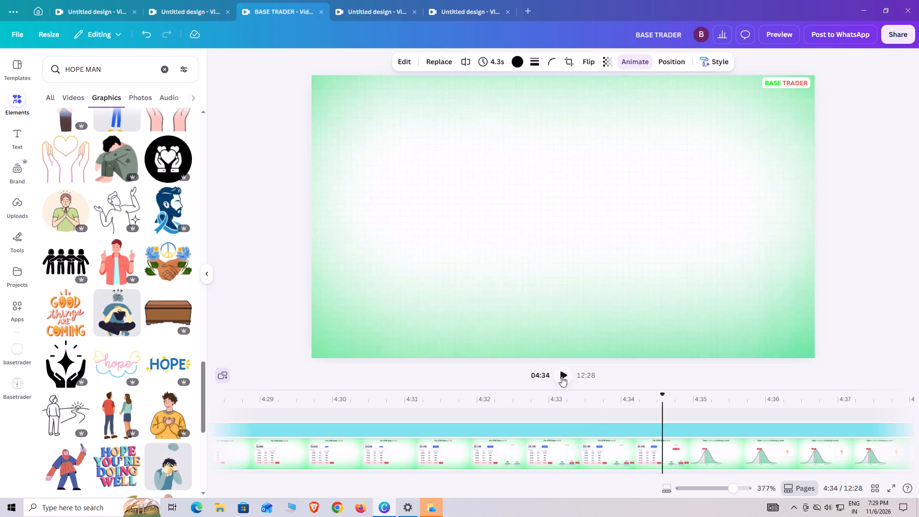
Skim the delta, result-comparison and theta scenes from 4:34 up to about 7:28.
left_click_drag(659, 396, 661, 396)
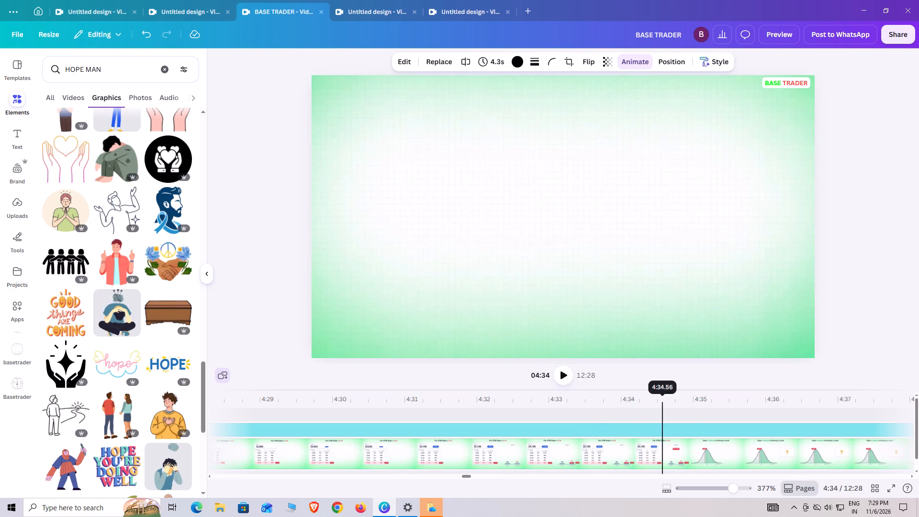
left_click_drag(661, 396, 918, 395)
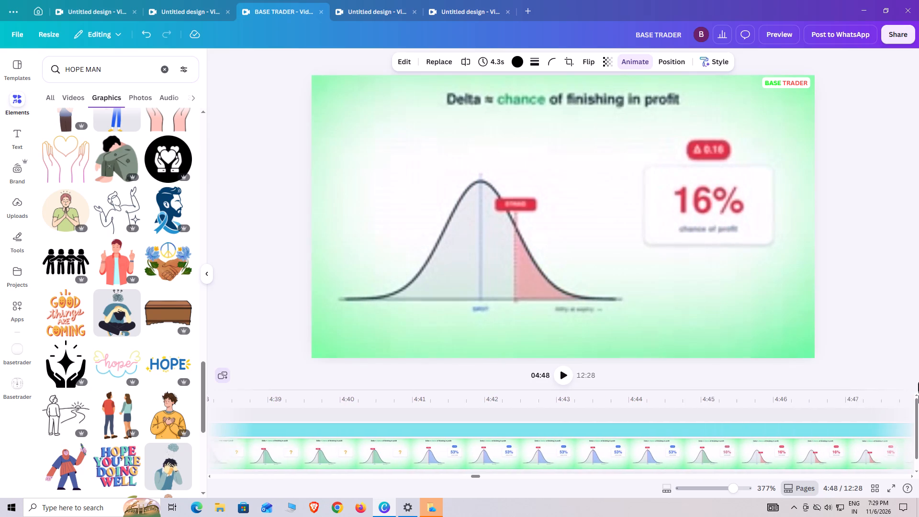
left_click_drag(918, 395, 918, 398)
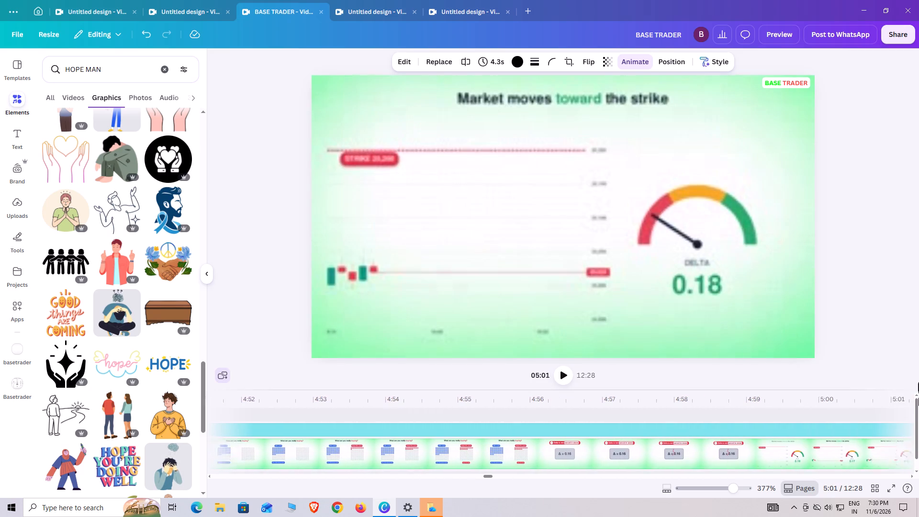
left_click_drag(918, 398, 918, 397)
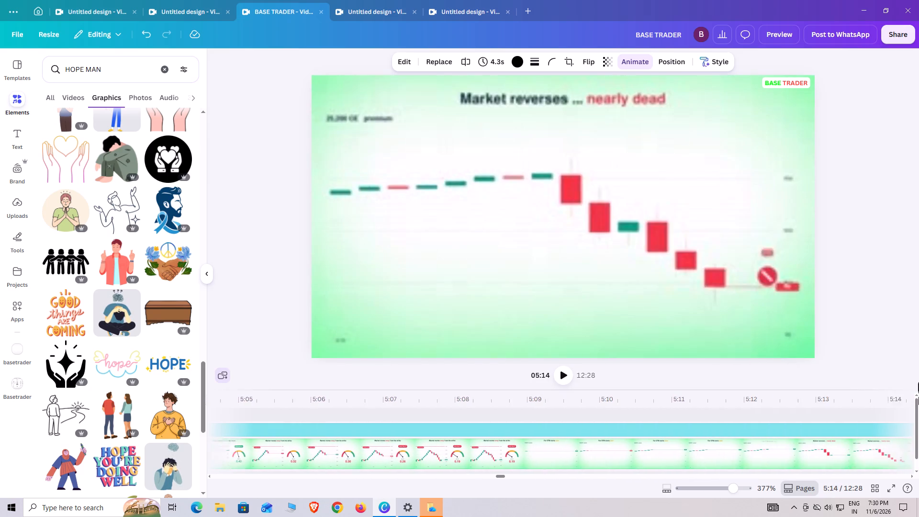
left_click_drag(918, 397, 918, 393)
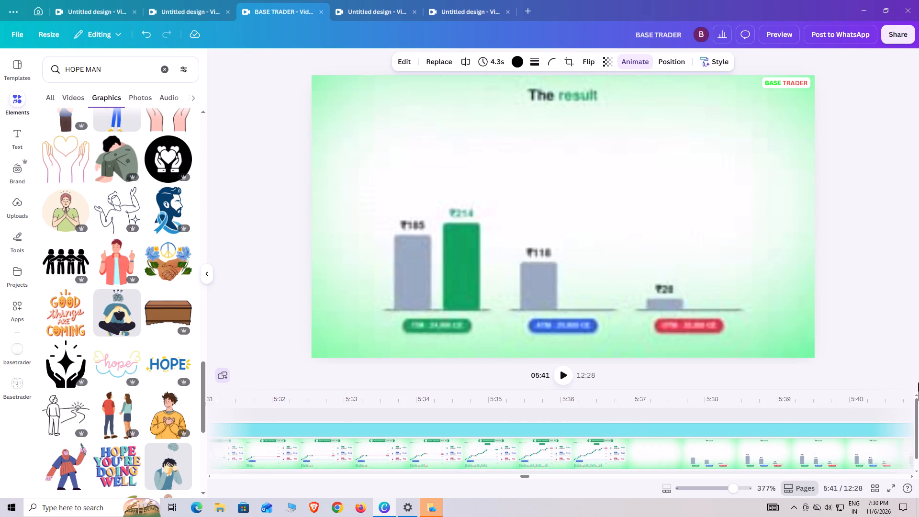
left_click_drag(918, 393, 887, 407)
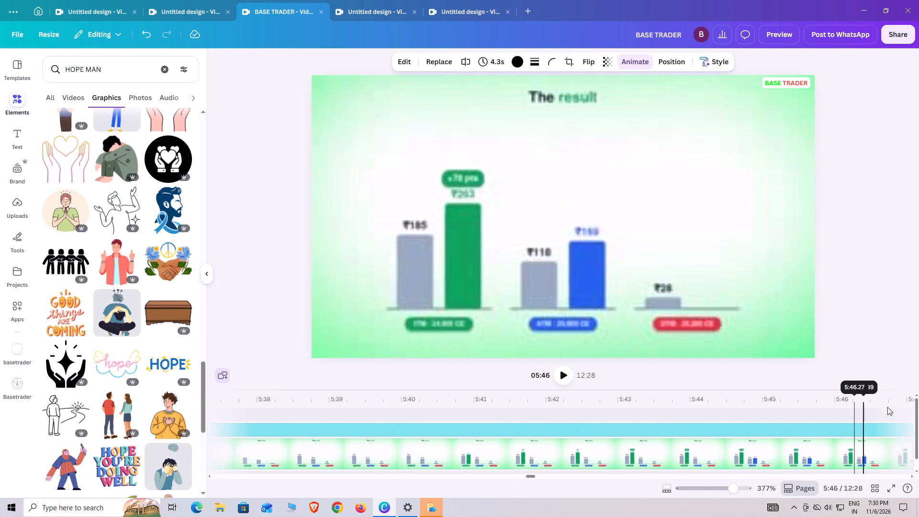
left_click_drag(887, 407, 918, 416)
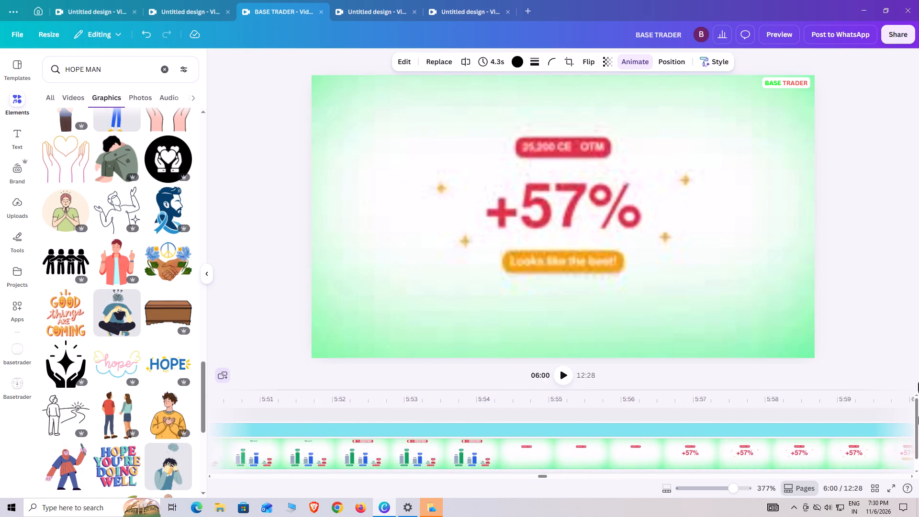
left_click_drag(918, 416, 918, 433)
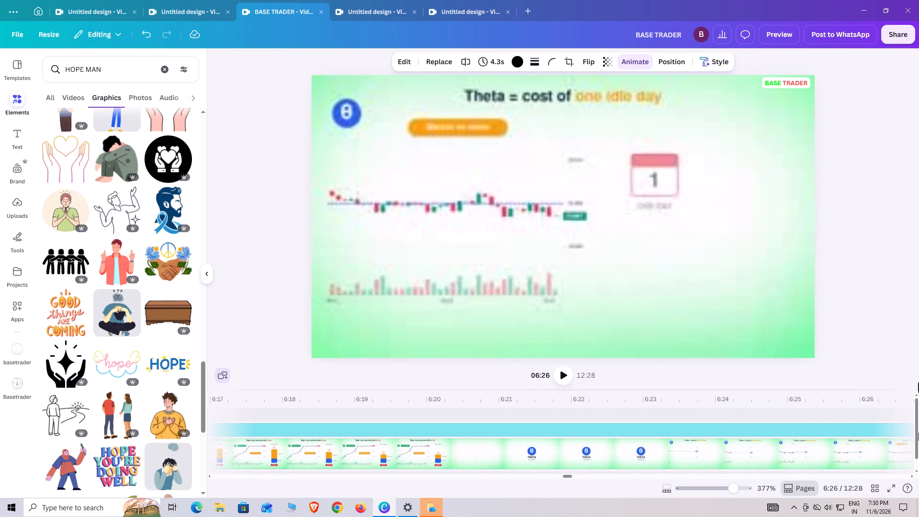
left_click_drag(918, 433, 871, 423)
right_click_drag(717, 416, 604, 416)
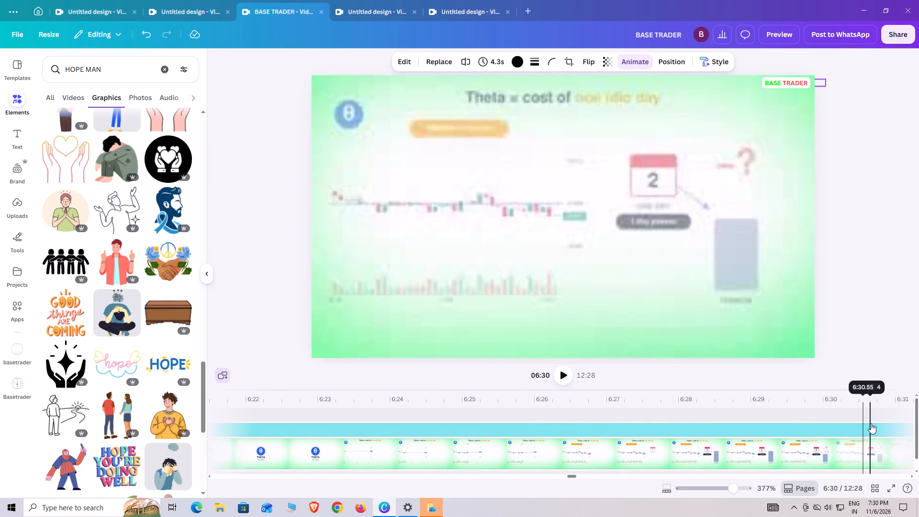
left_click_drag(871, 423, 906, 434)
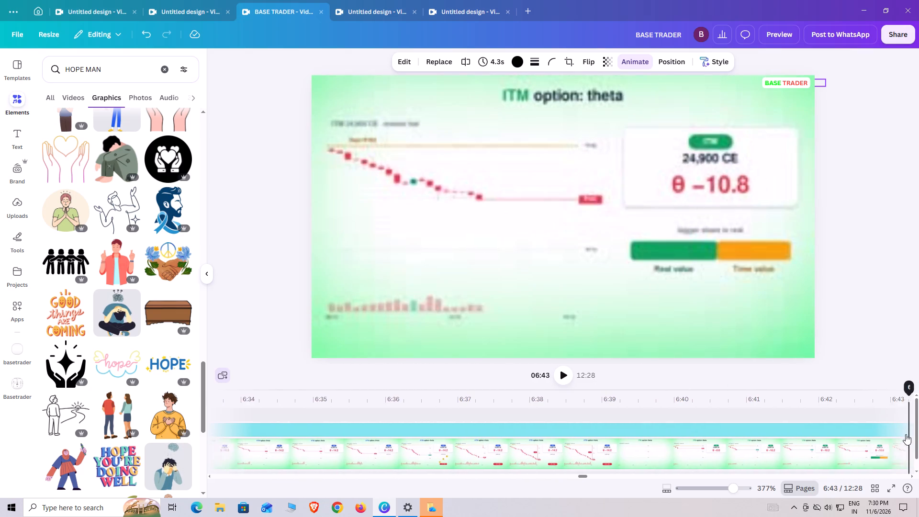
left_click_drag(906, 434, 857, 460)
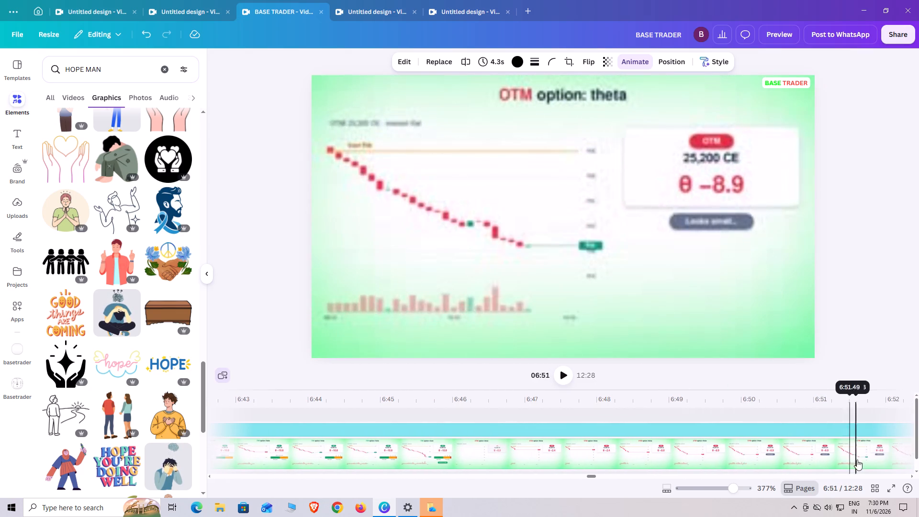
left_click_drag(857, 460, 918, 448)
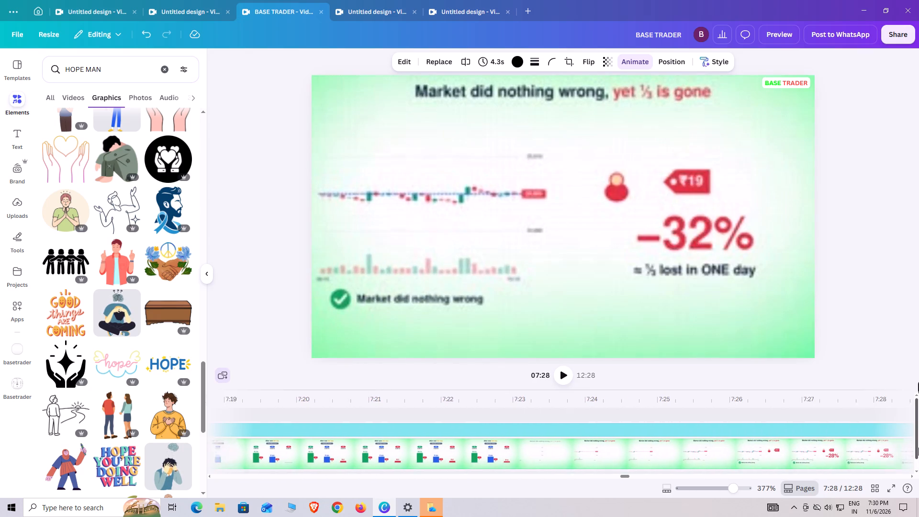
Skim the scenes on IV, position budget, market situations and strike steps from 7:28 to "3 mistakes that repeat" at 10:45.
left_click_drag(918, 448, 882, 452)
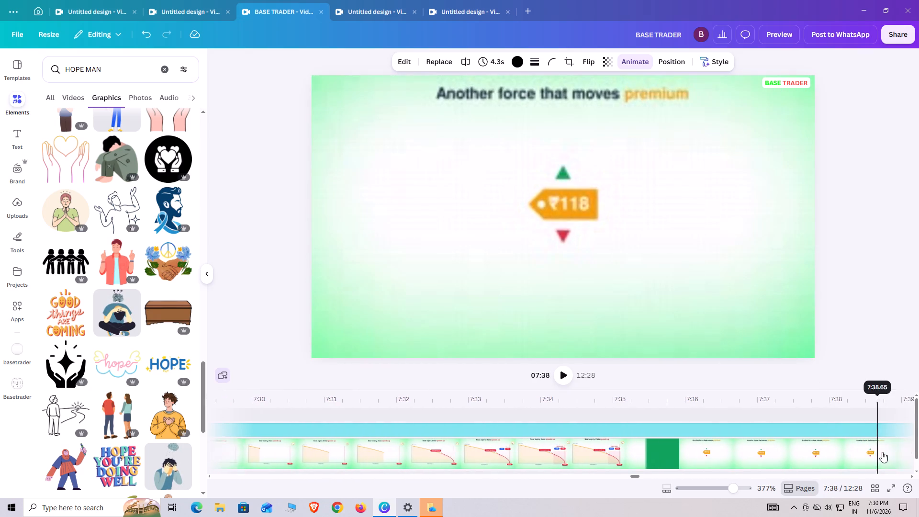
left_click_drag(882, 452, 902, 444)
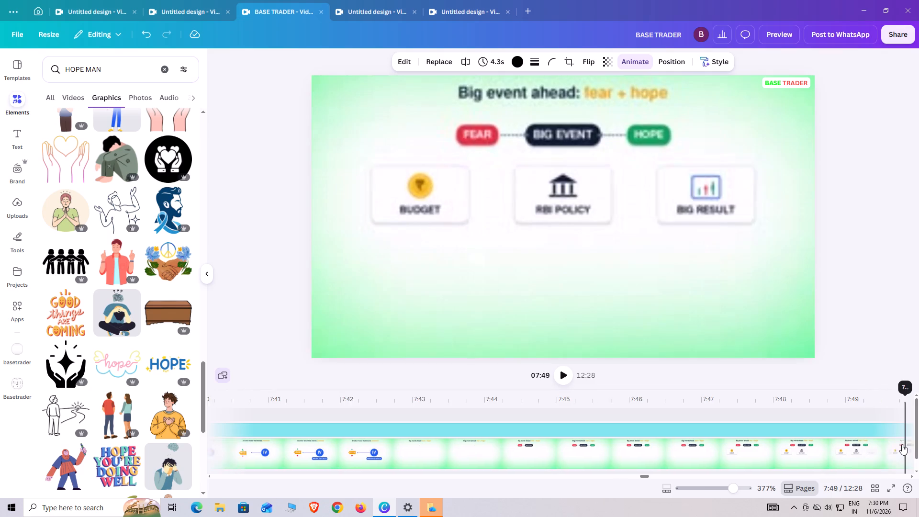
left_click_drag(902, 444, 918, 399)
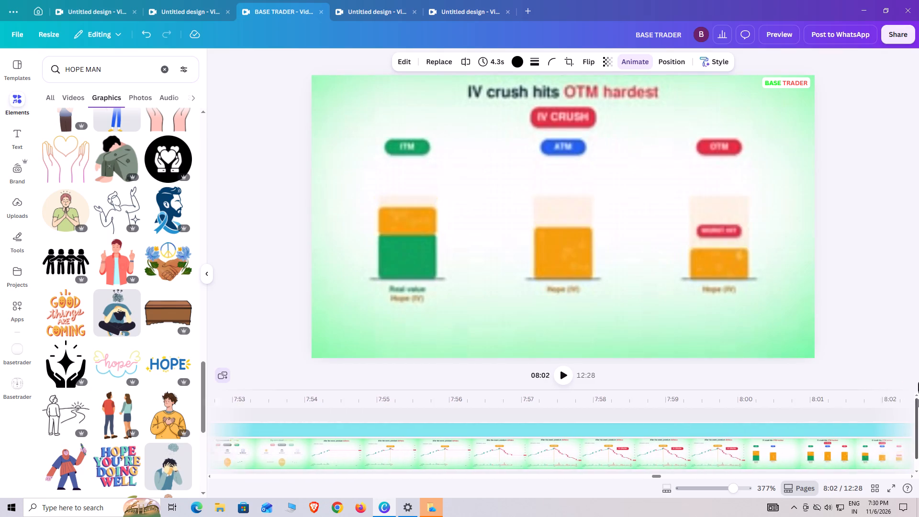
left_click_drag(918, 399, 918, 398)
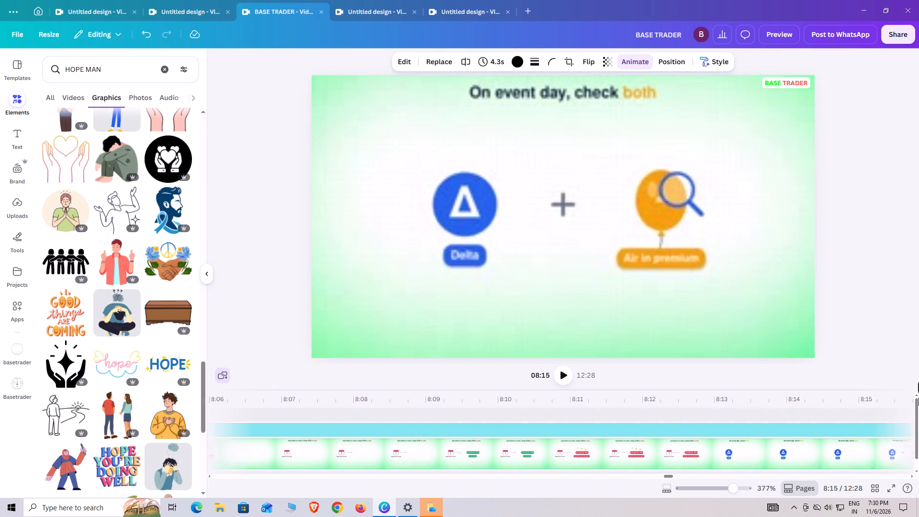
left_click_drag(918, 398, 918, 410)
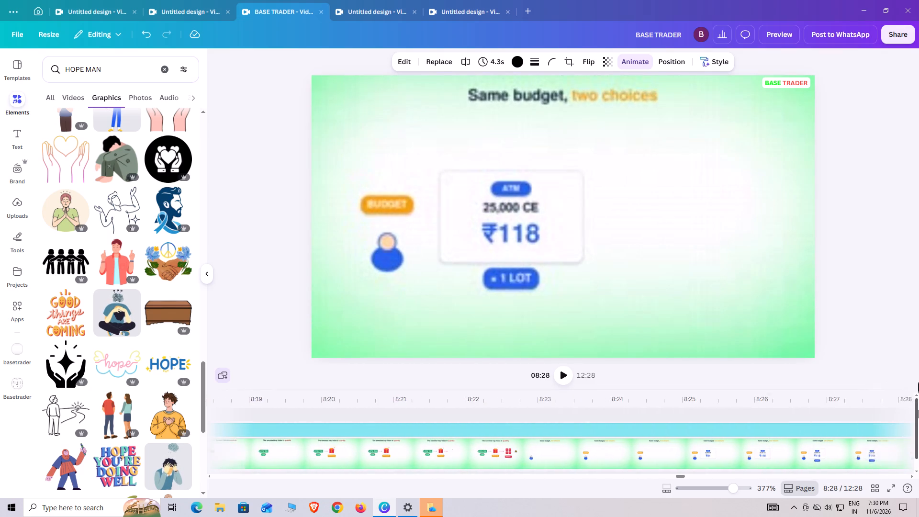
left_click_drag(918, 410, 918, 405)
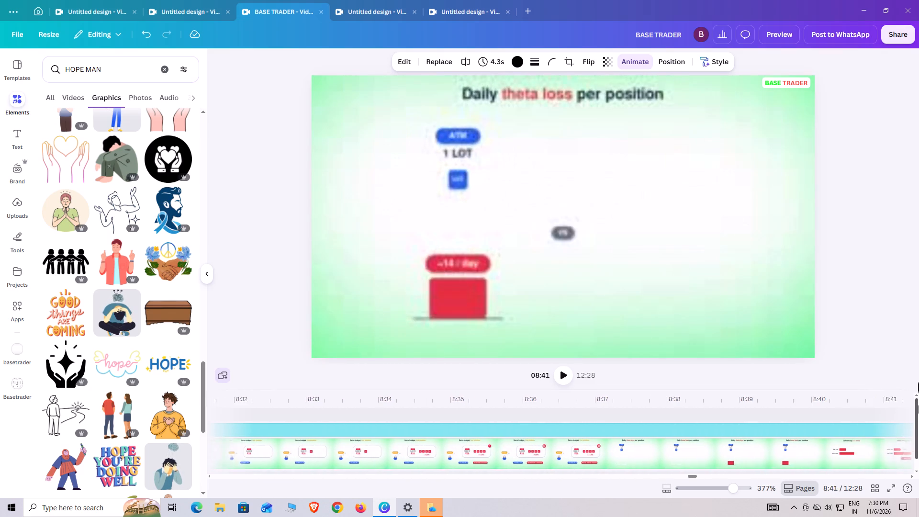
left_click_drag(918, 405, 918, 406)
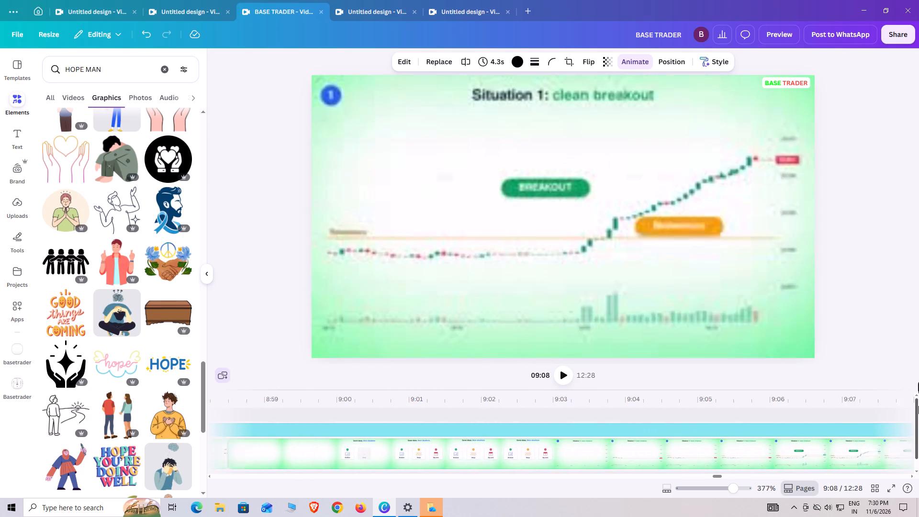
left_click_drag(918, 406, 918, 396)
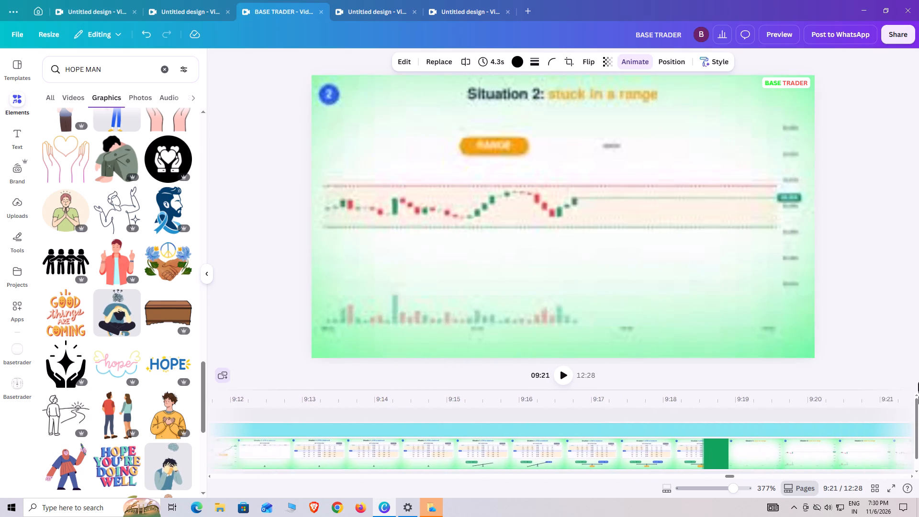
left_click_drag(918, 396, 918, 389)
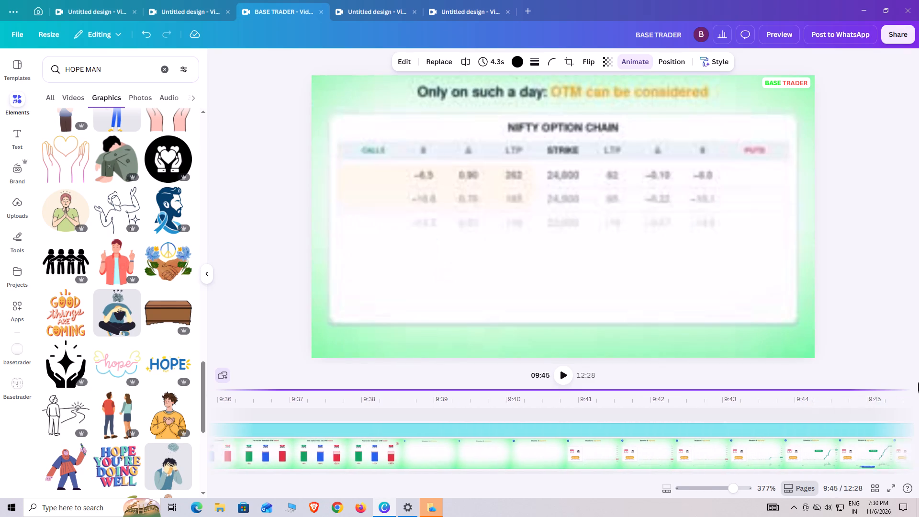
left_click_drag(918, 389, 915, 400)
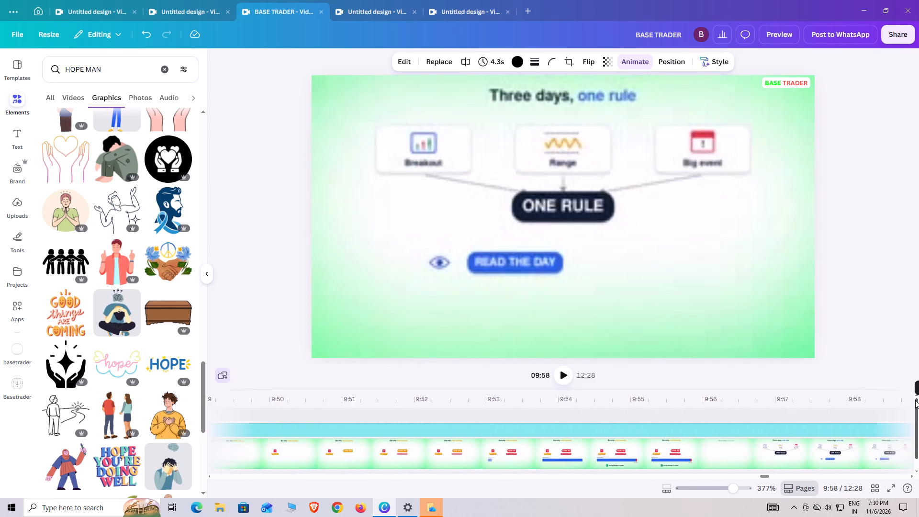
left_click_drag(915, 400, 907, 396)
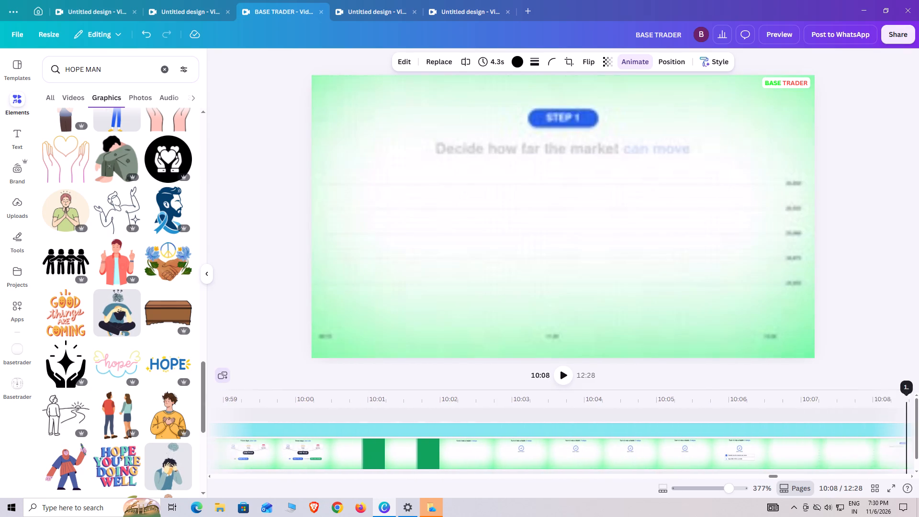
left_click_drag(907, 396, 918, 397)
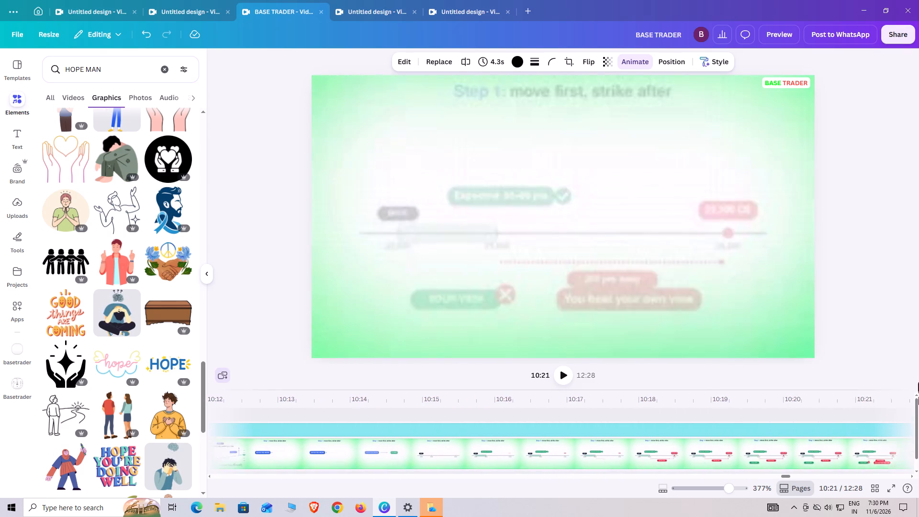
left_click_drag(918, 397, 918, 389)
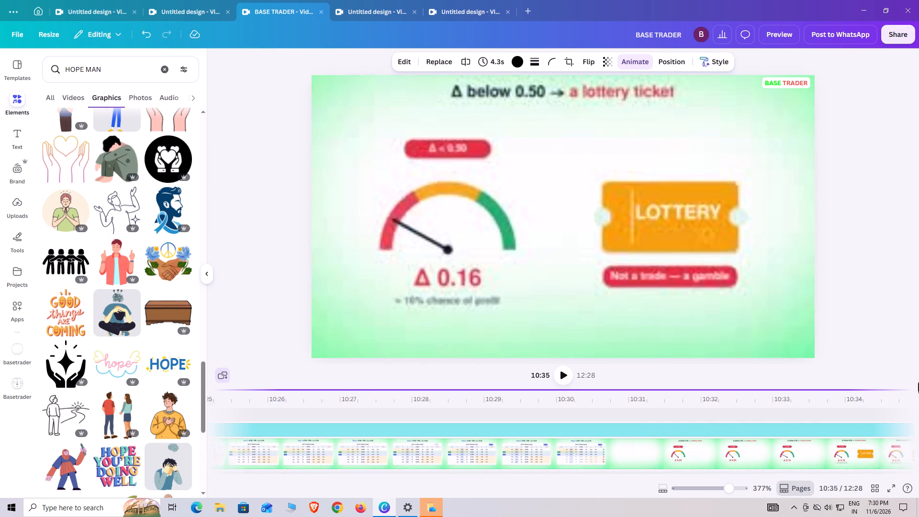
left_click_drag(918, 389, 918, 396)
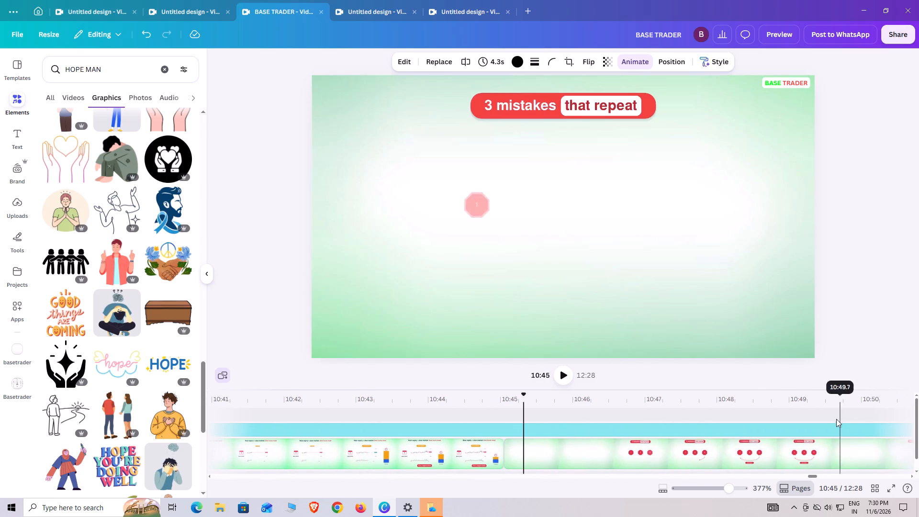
Review the video's ending by playing the closing checklist from 12:25 and replaying from about 12:20.
left_click_drag(815, 476, 918, 463)
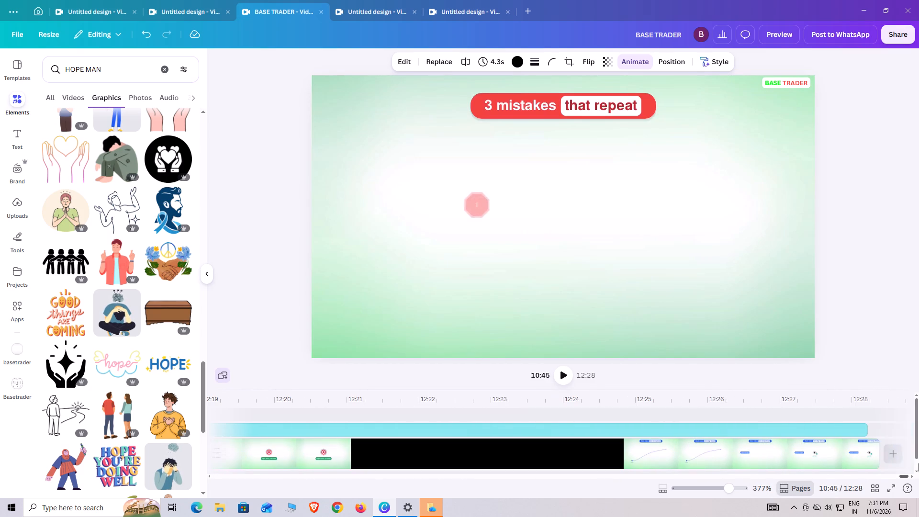
left_click_drag(918, 463, 918, 457)
left_click(649, 421)
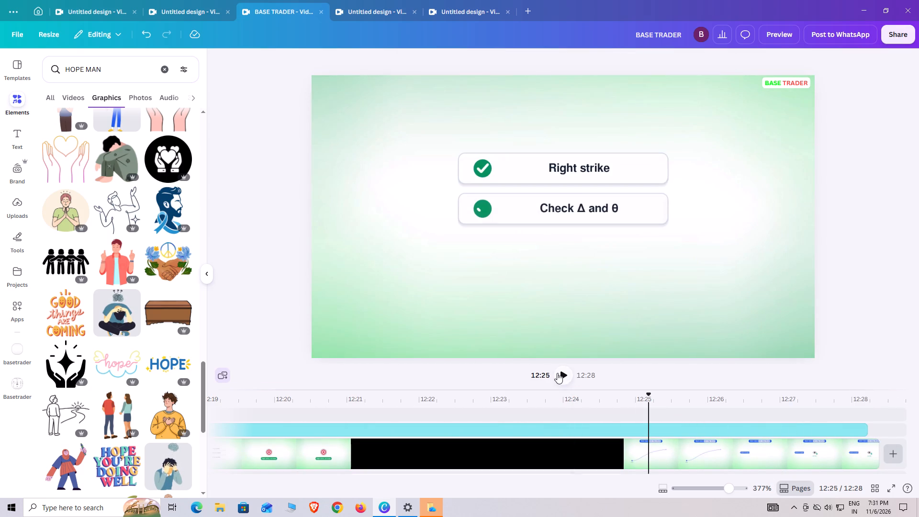
left_click(557, 373)
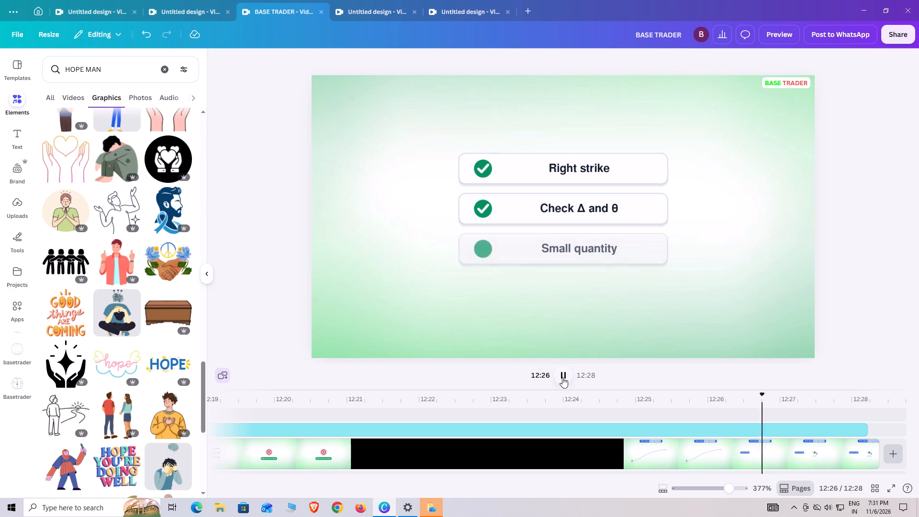
left_click(562, 377)
left_click(286, 433)
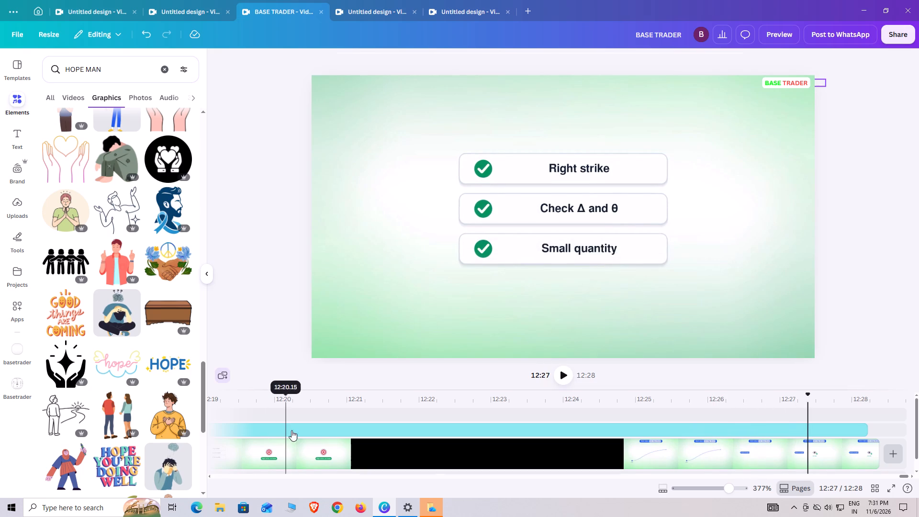
left_click(565, 378)
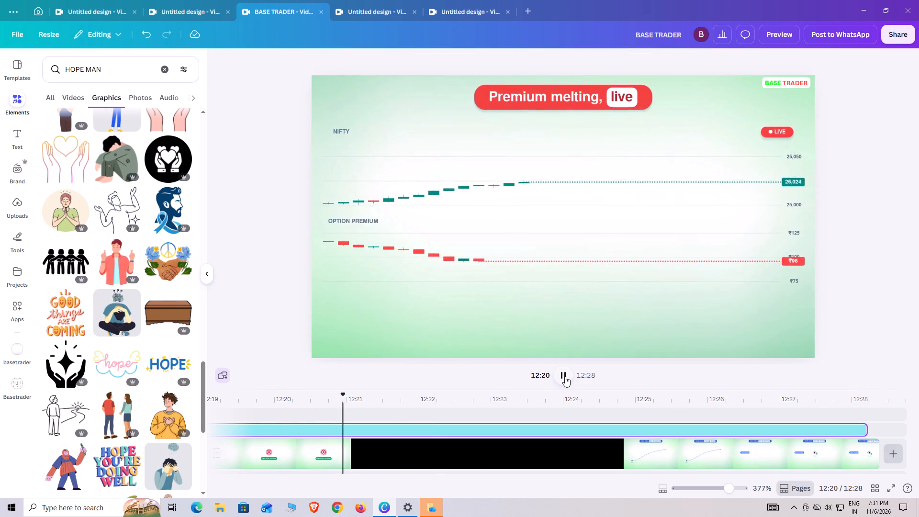
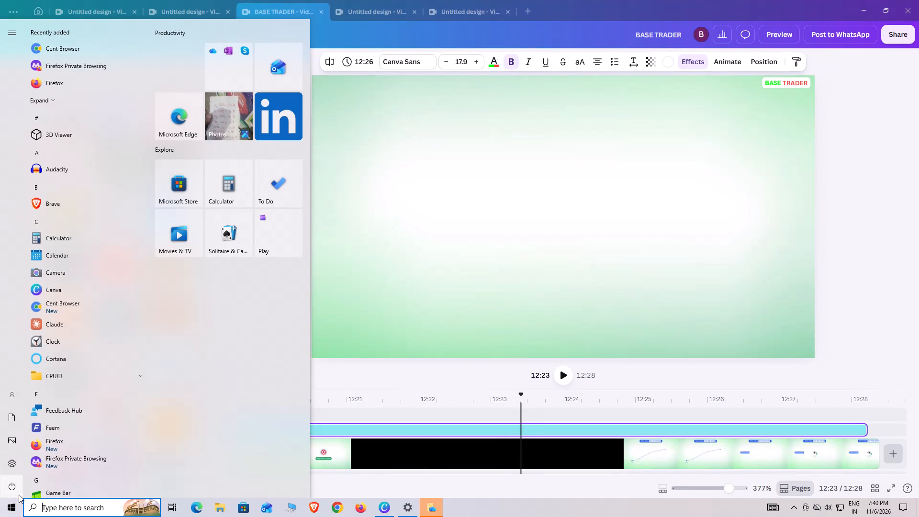
Leave the video editor and put the Windows computer to sleep.
left_click(23, 499)
left_click(12, 490)
left_click_drag(16, 441, 17, 436)
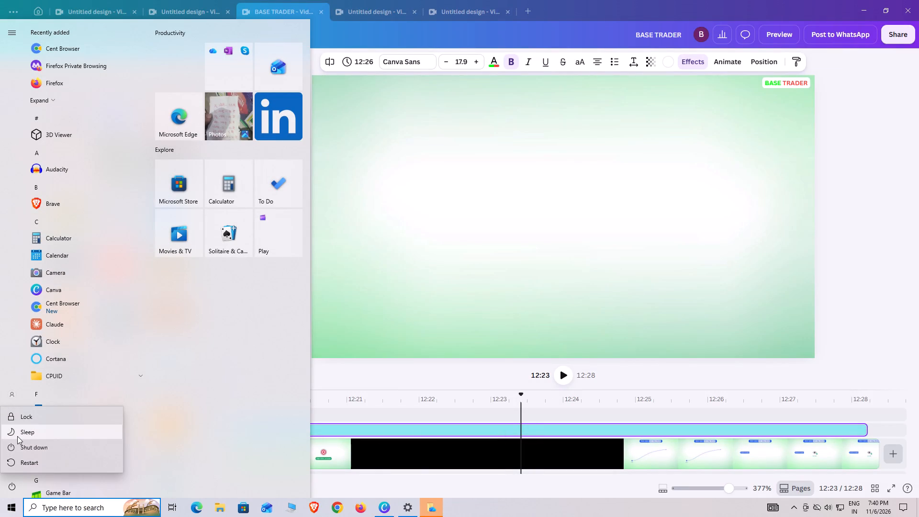